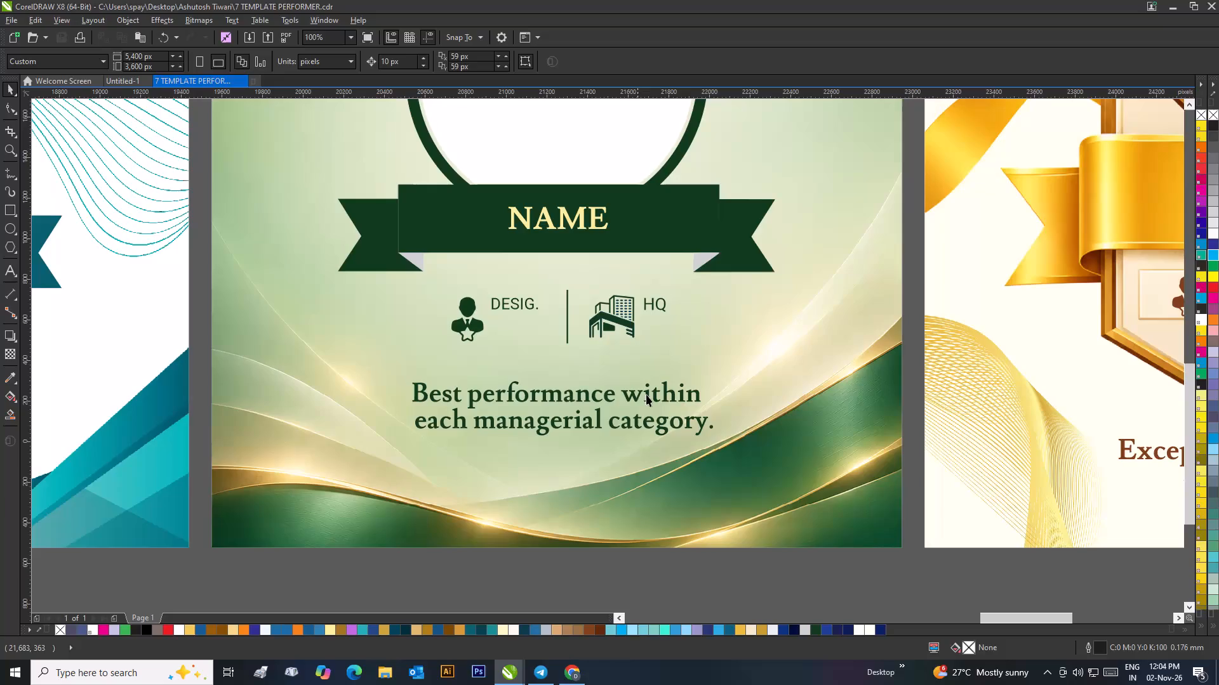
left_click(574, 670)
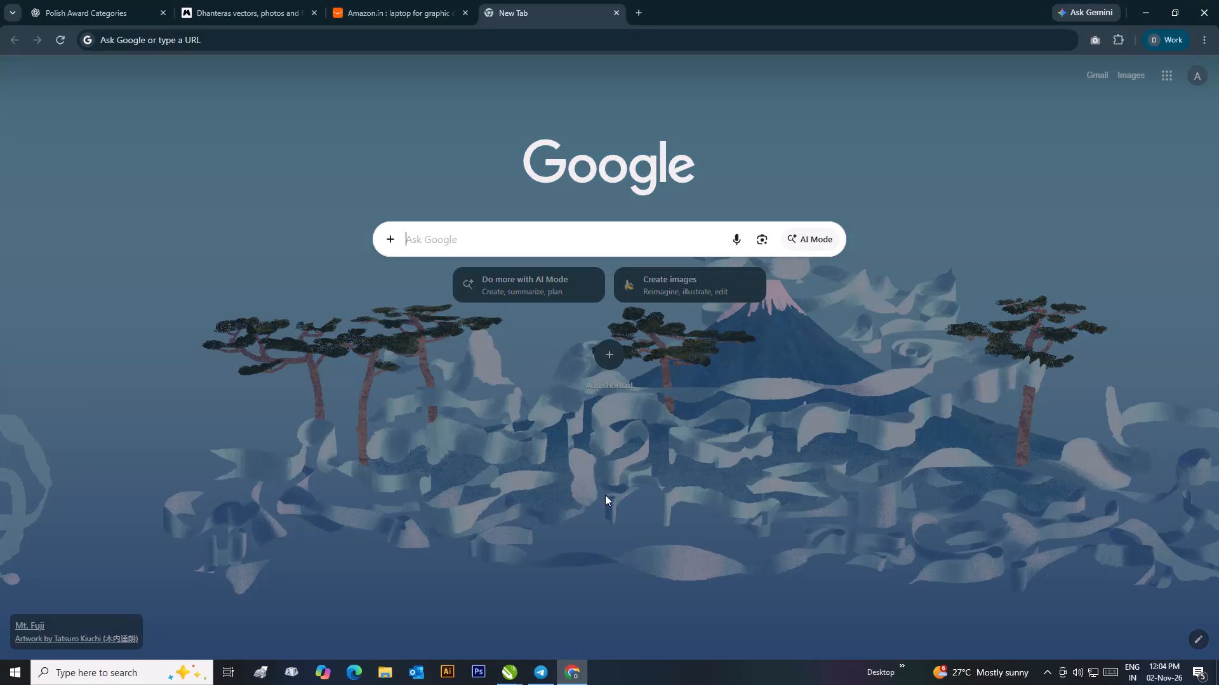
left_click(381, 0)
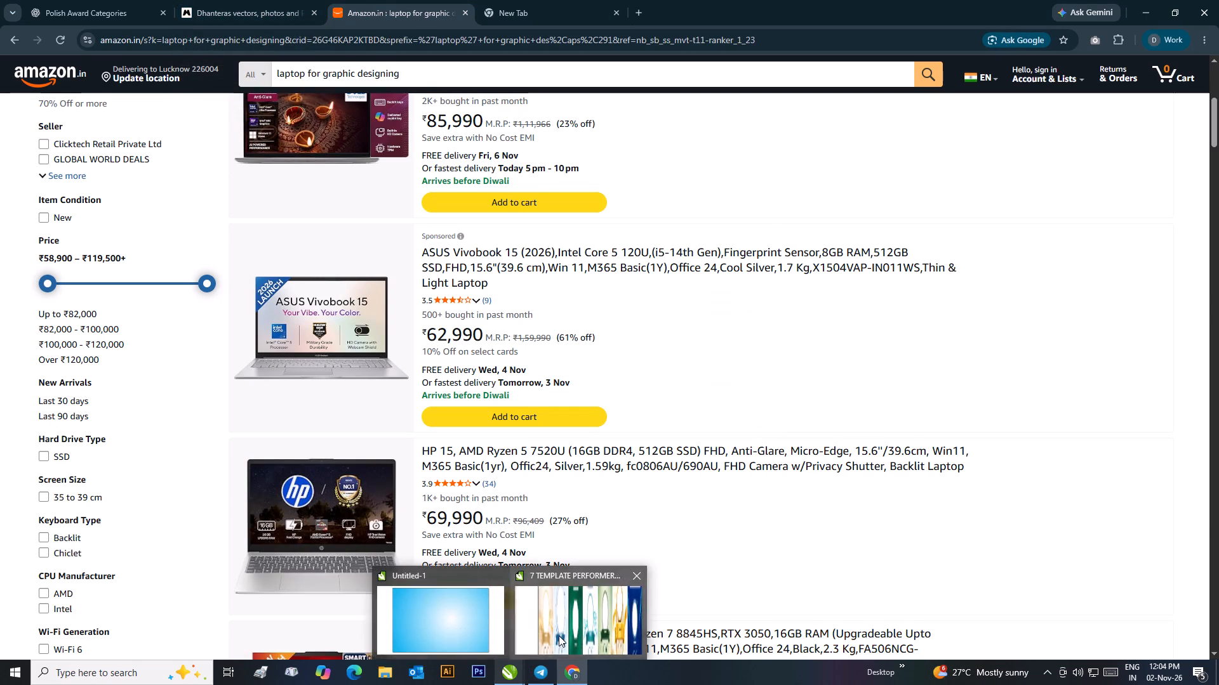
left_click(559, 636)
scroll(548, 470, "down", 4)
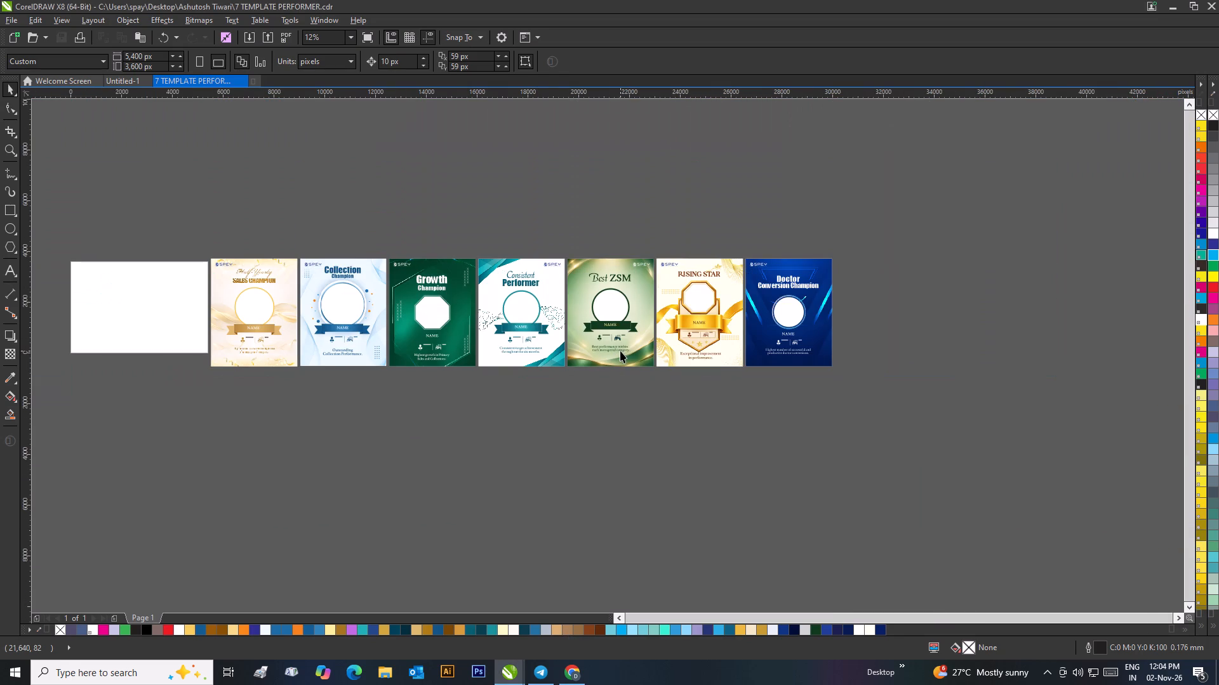
Open the diwali card design drawing from the Diwali box design folder, inspect its artwork, and close it.
key("ctrl+o")
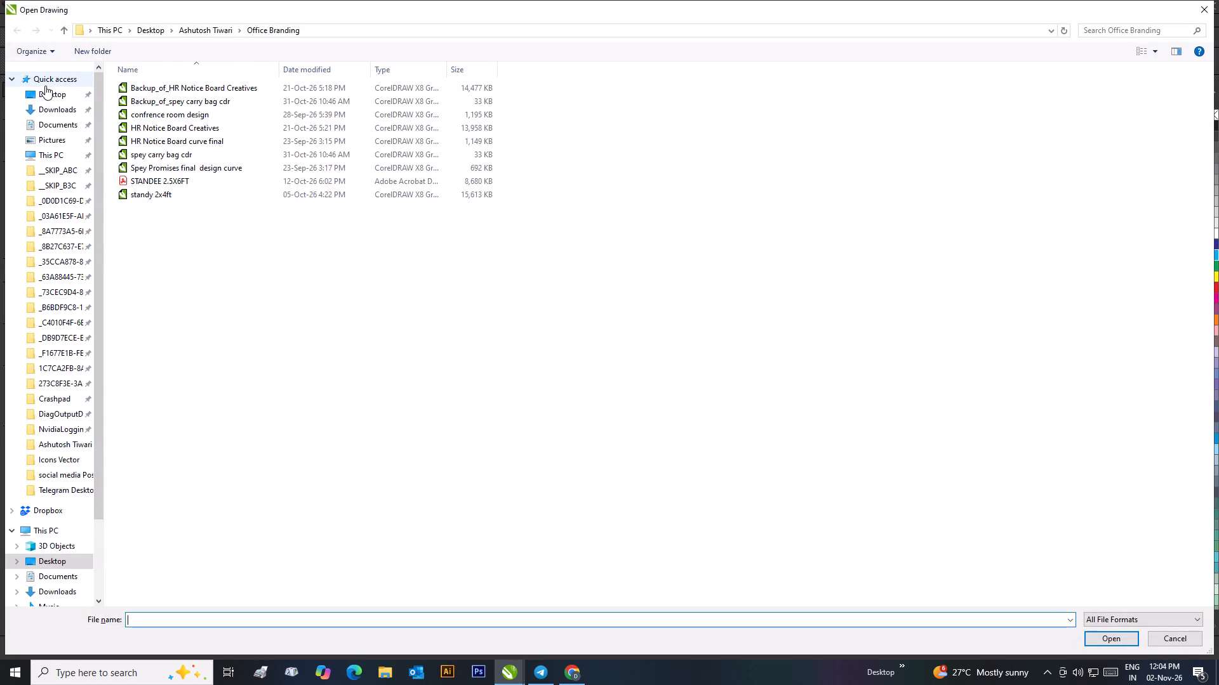
left_click(48, 84)
left_click(53, 110)
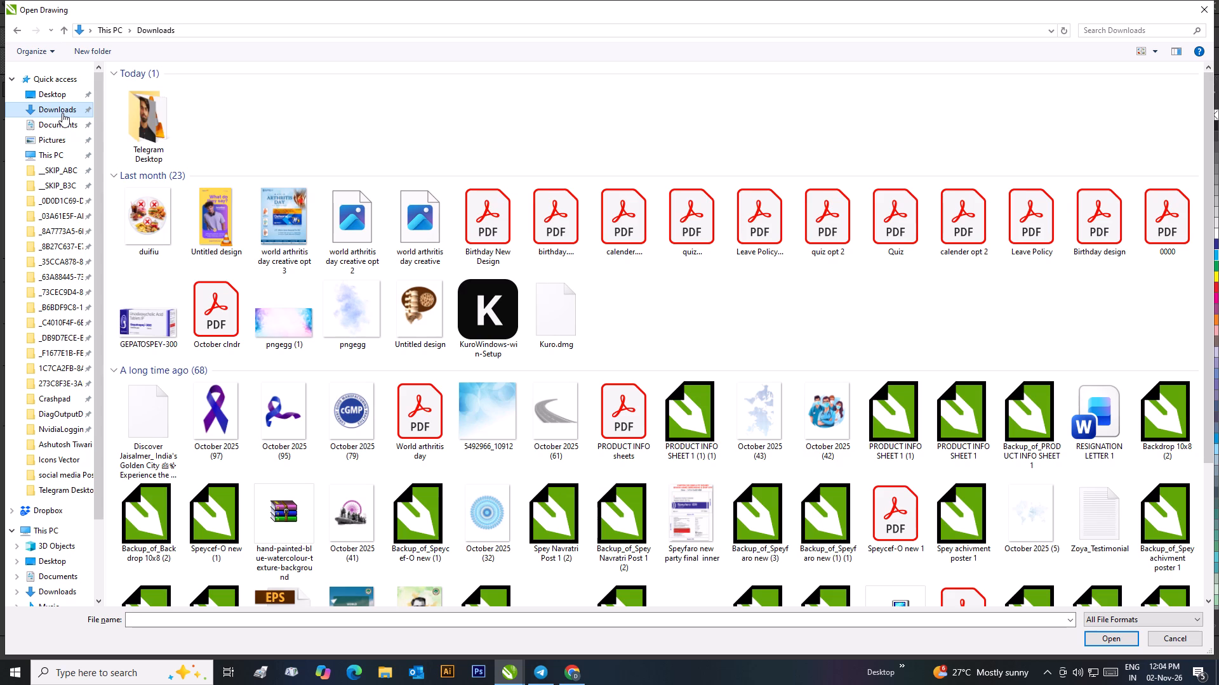
left_click(65, 443)
double_click(230, 104)
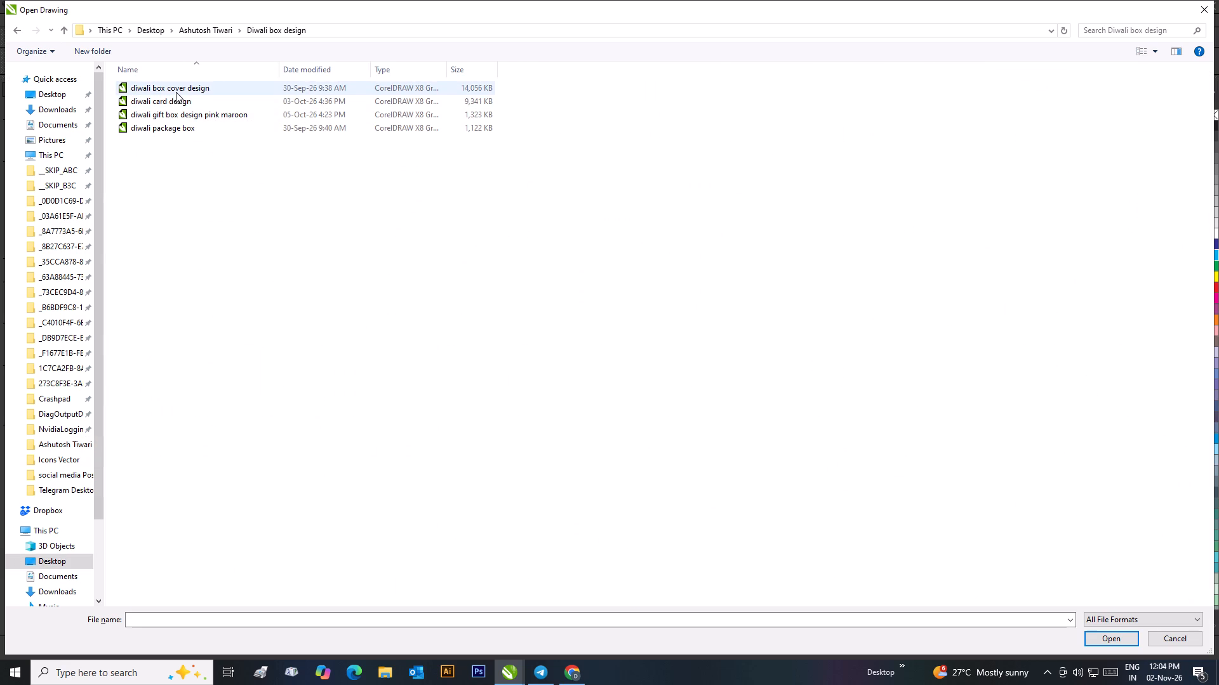
double_click(172, 101)
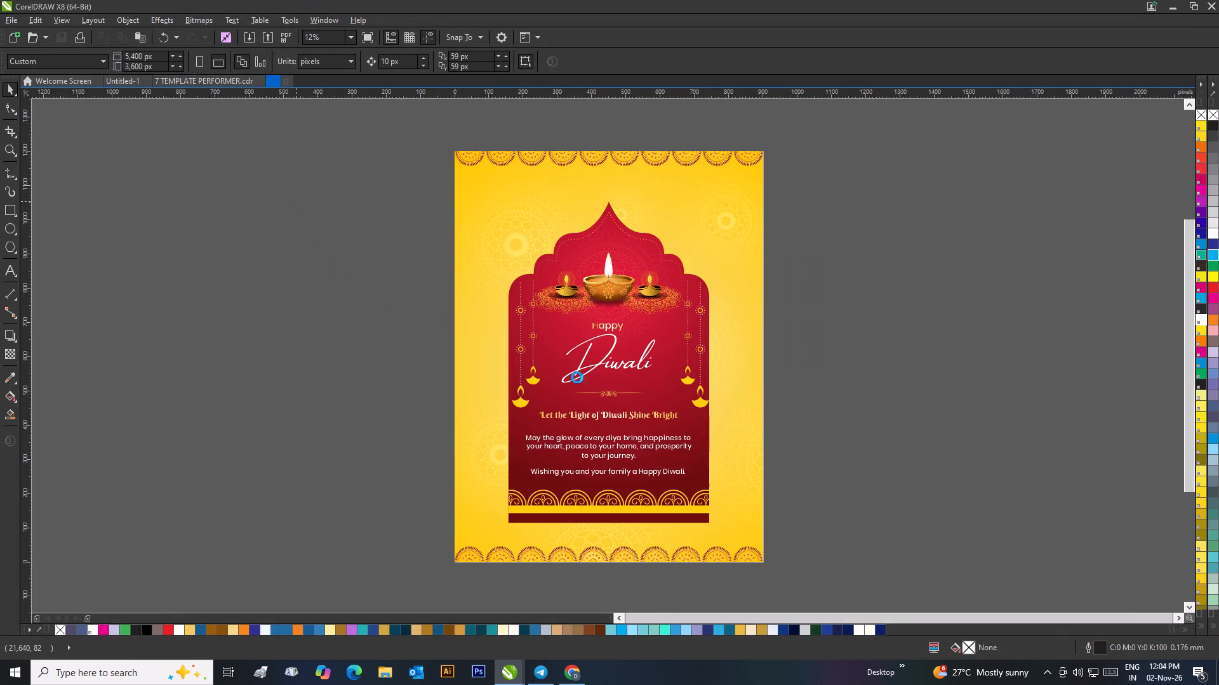
scroll(607, 467, "up", 1)
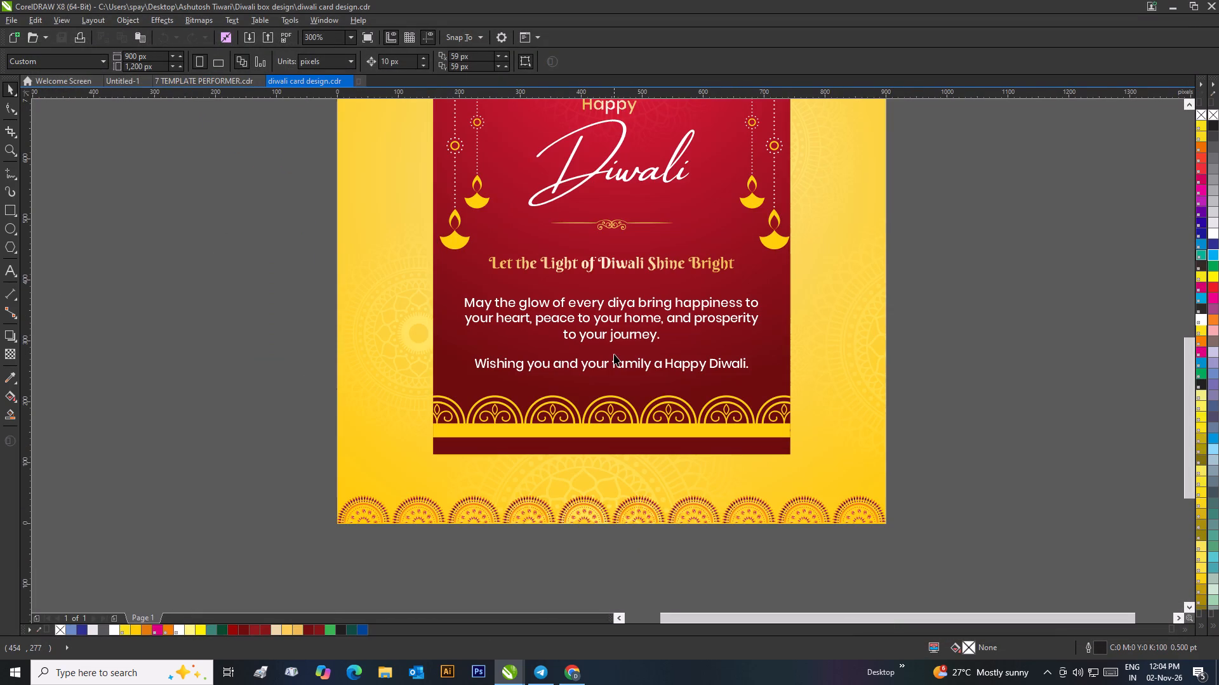
scroll(614, 354, "down", 1)
left_click(441, 308)
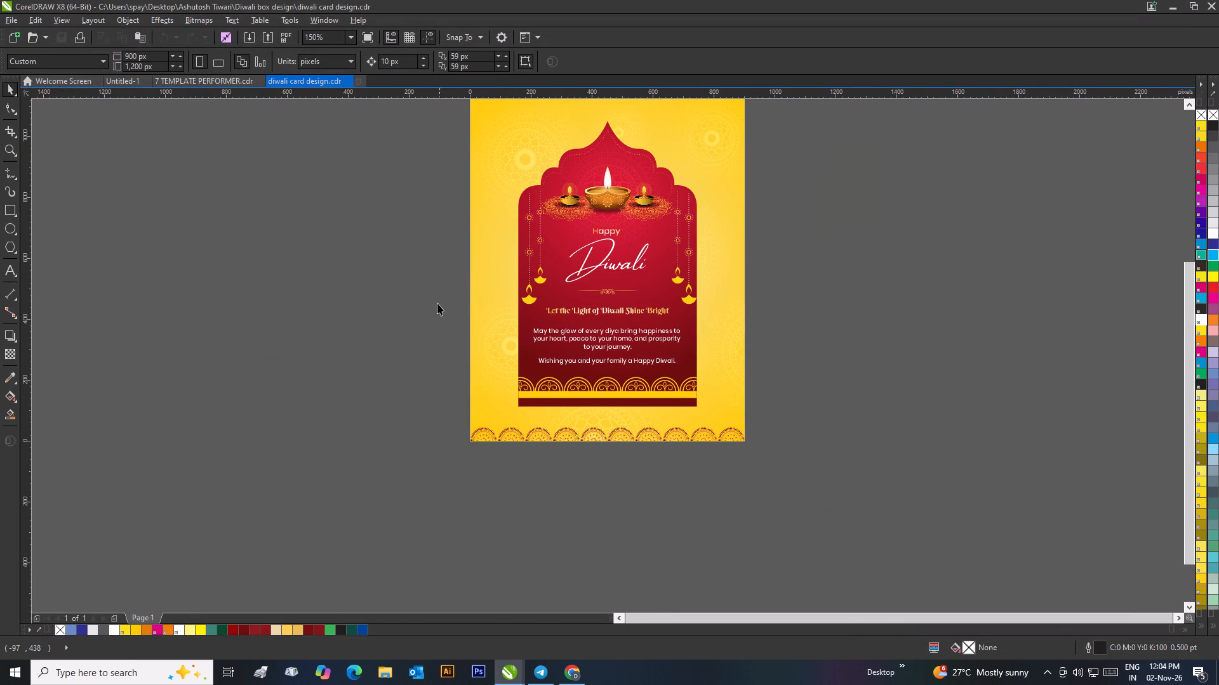
left_click(346, 81)
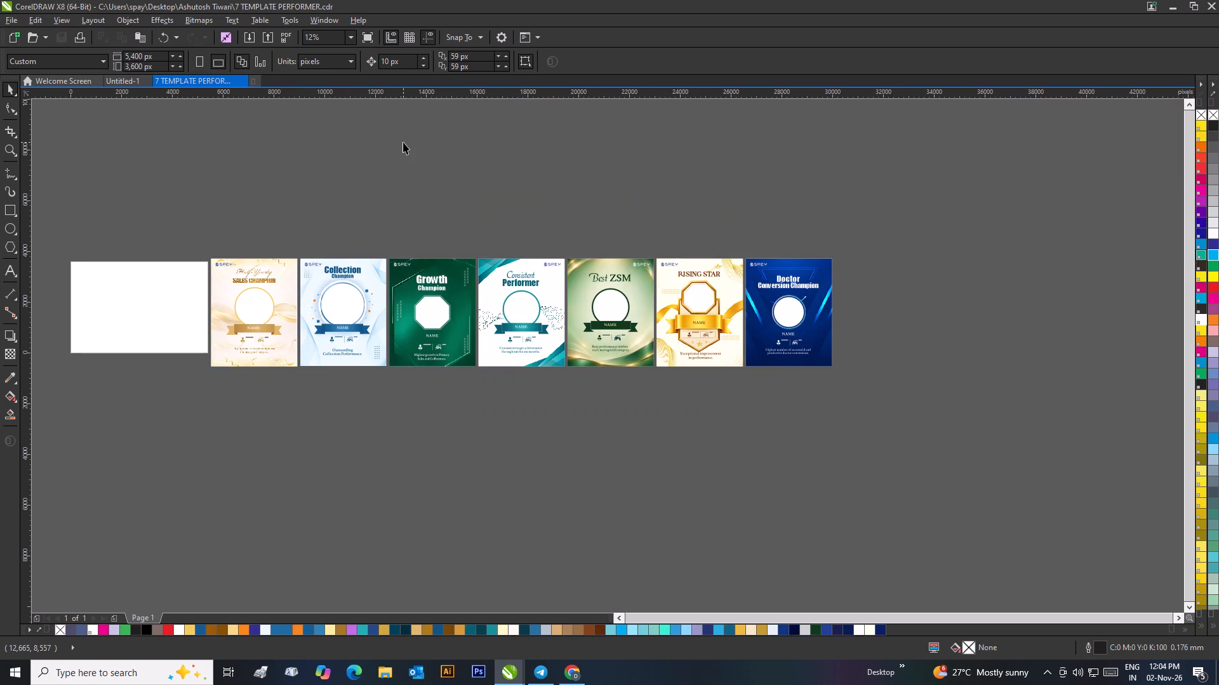
Open the diwali box cover design drawing from the Diwali box design folder and look over its panels.
key("ctrl+o")
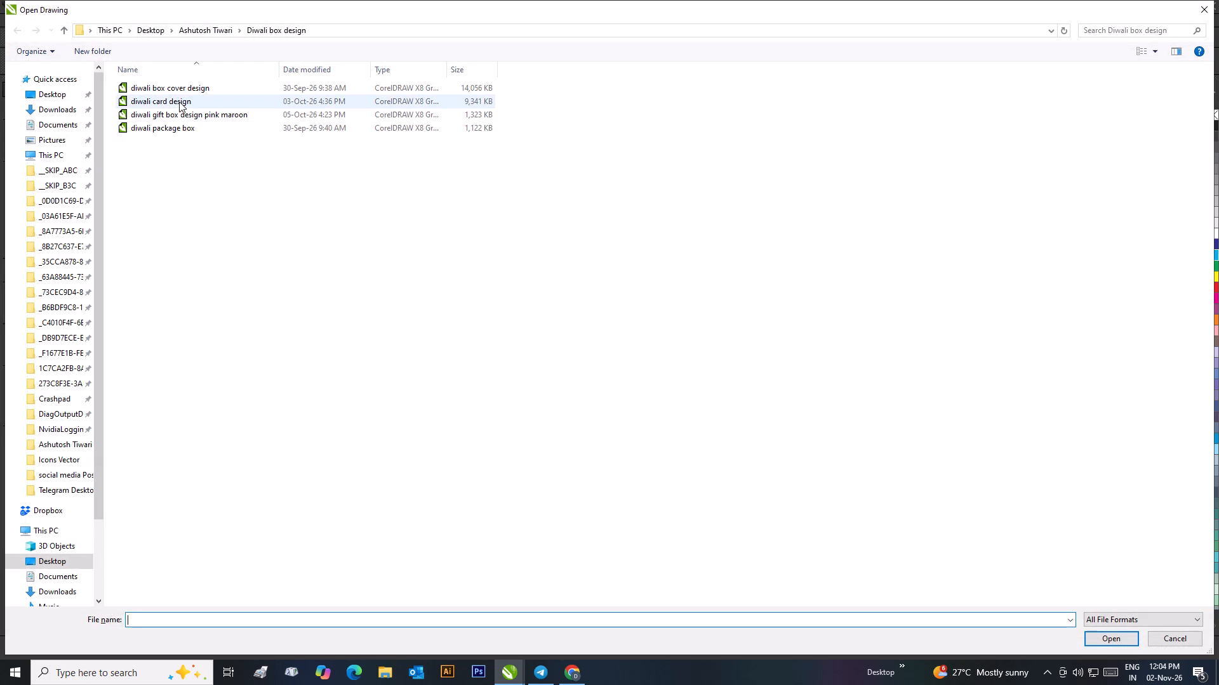
double_click(178, 91)
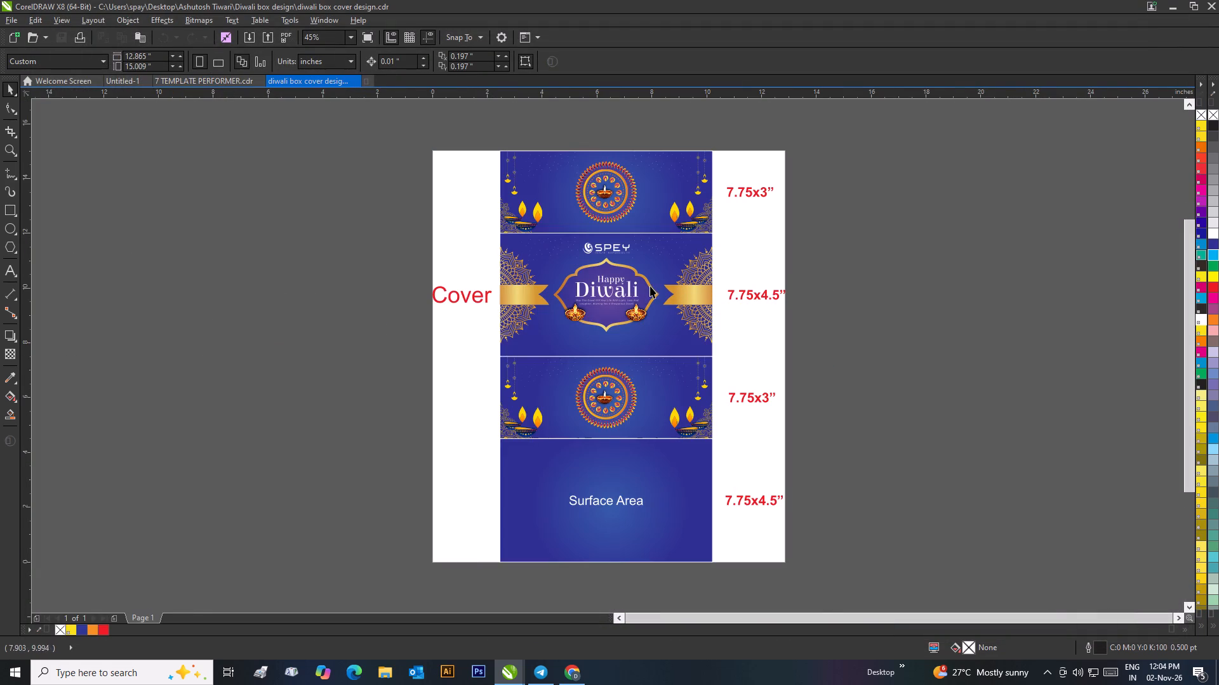
left_click(826, 265)
left_click(874, 303)
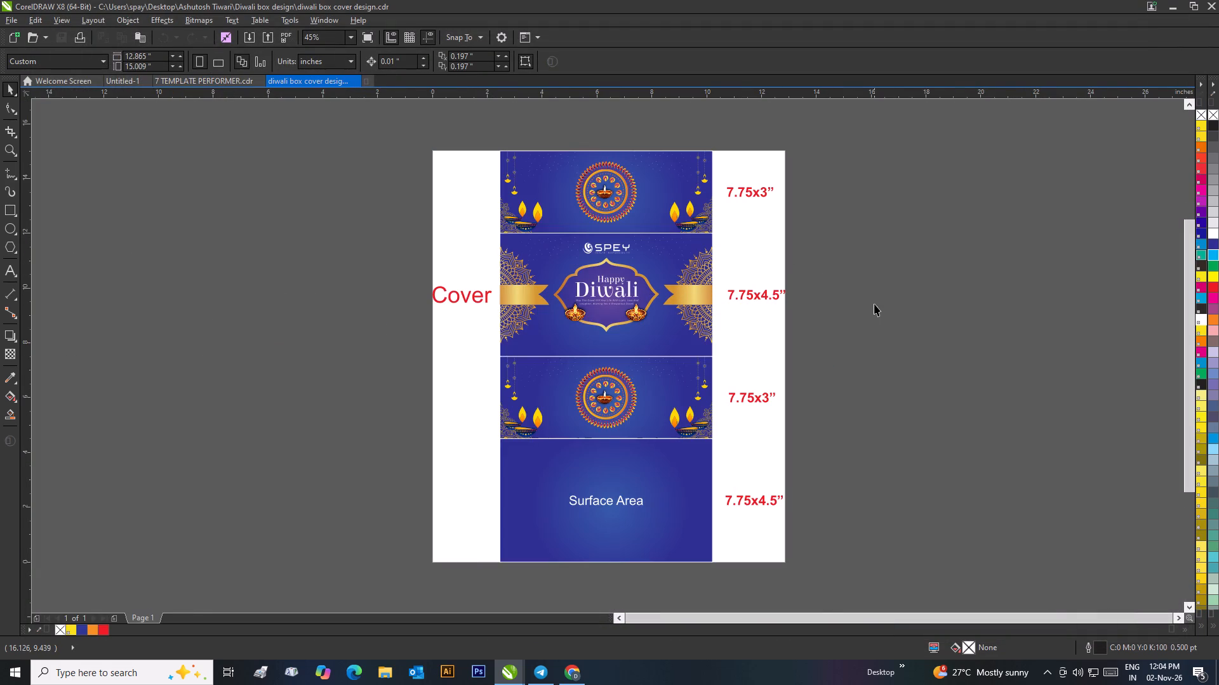
left_click(868, 304)
scroll(704, 255, "up", 1)
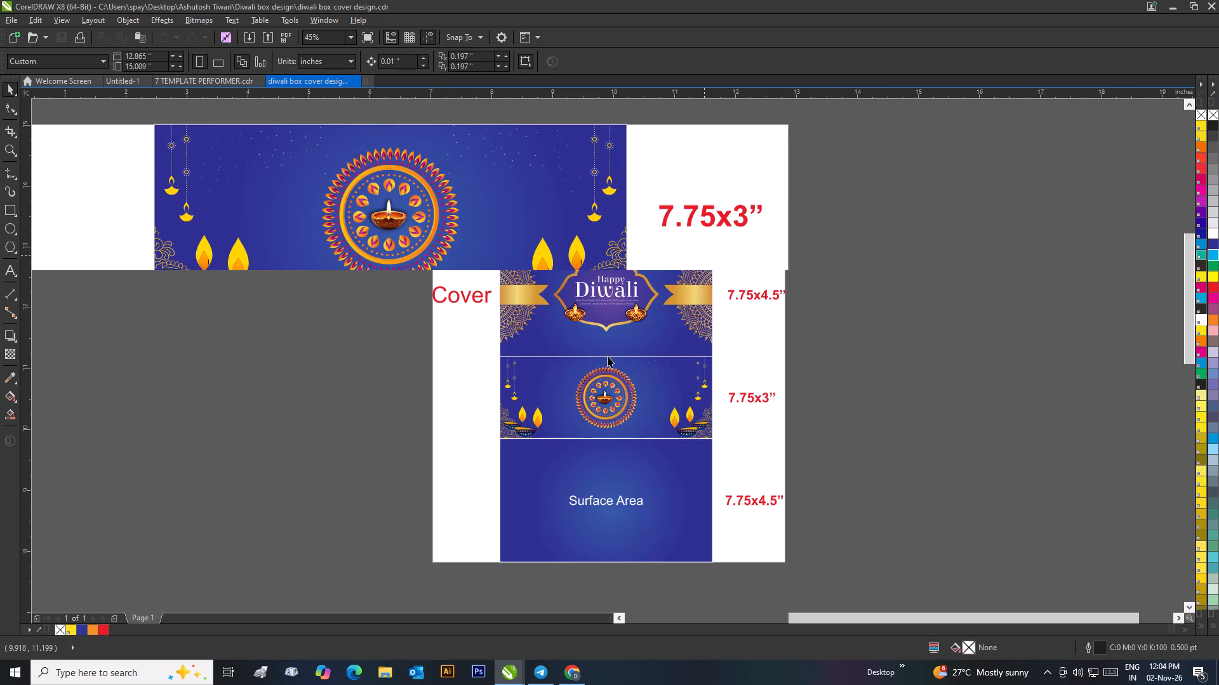
scroll(608, 356, "down", 1)
left_click(750, 382)
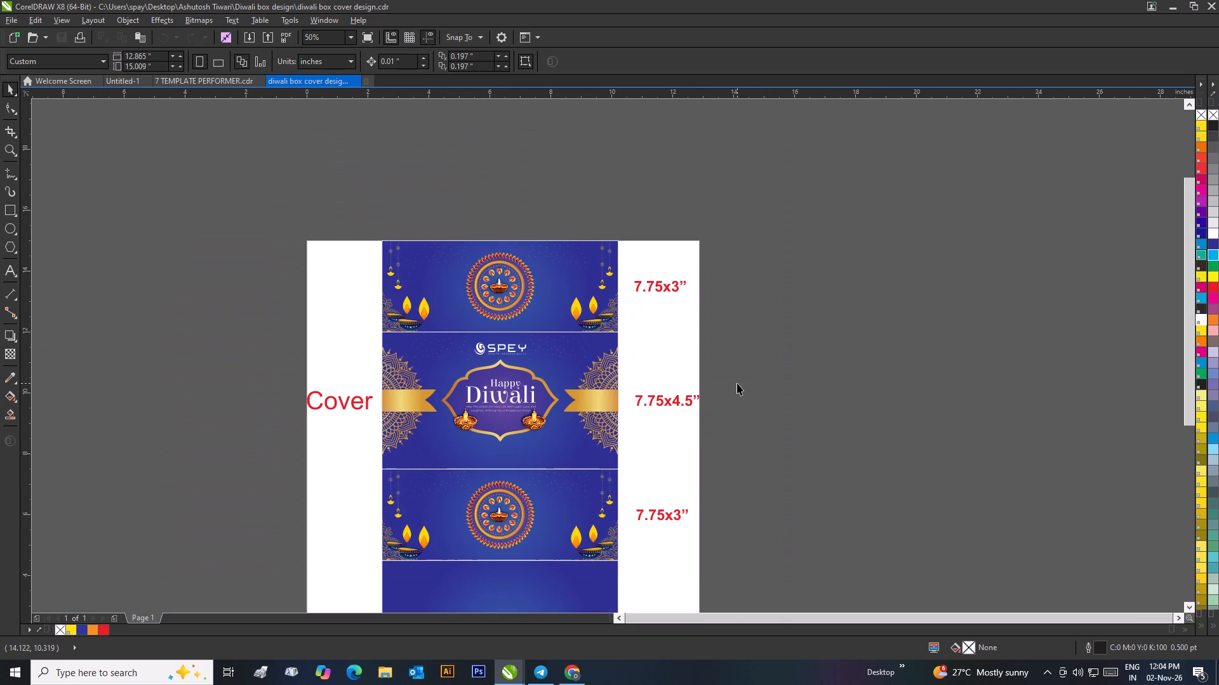
scroll(580, 305, "down", 1)
scroll(620, 367, "up", 1)
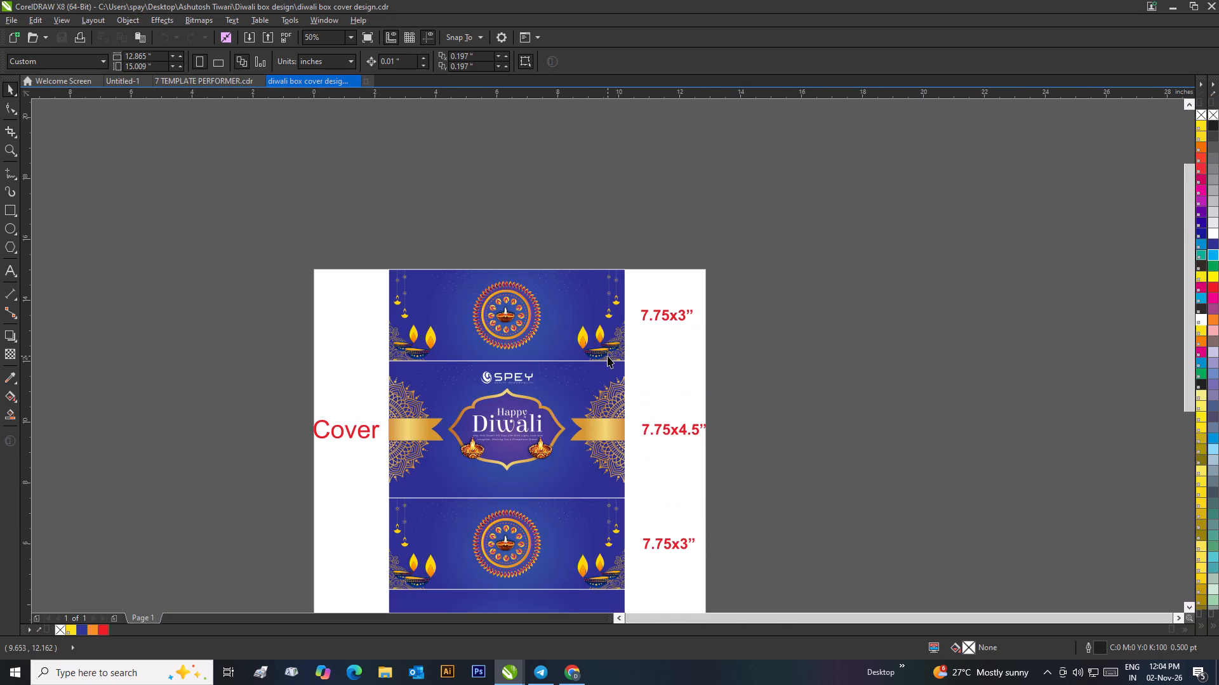
Open the diwali package box drawing from the Diwali box design folder.
key("ctrl+o")
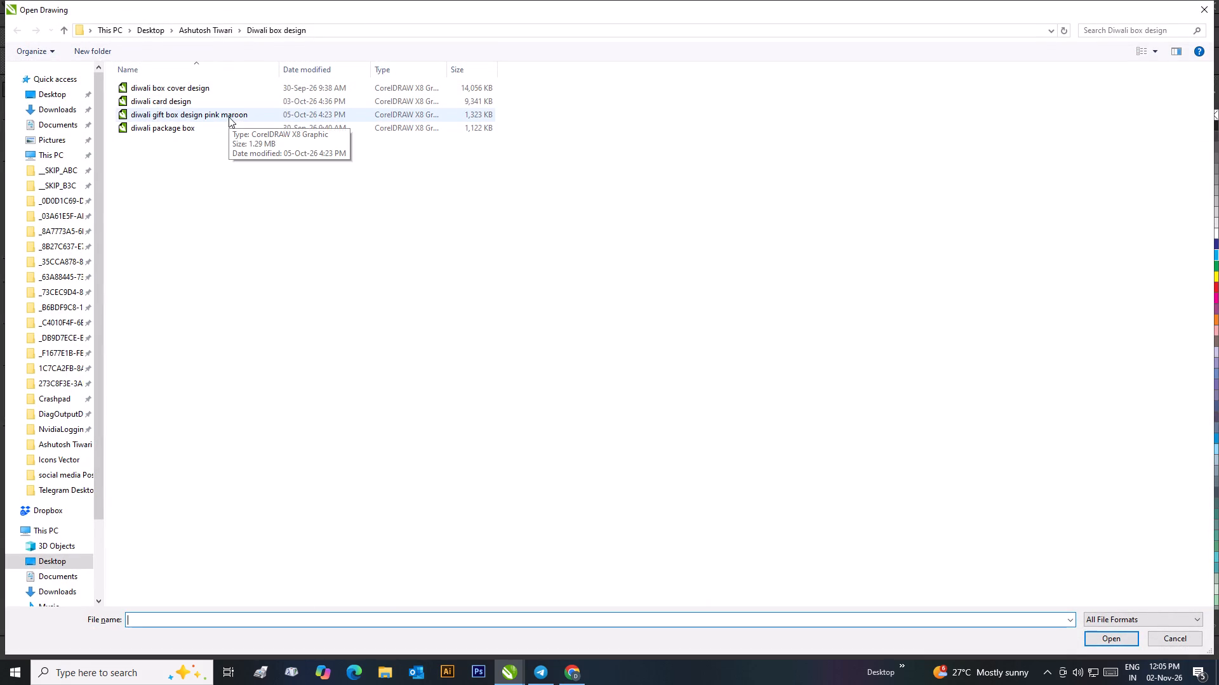
double_click(170, 130)
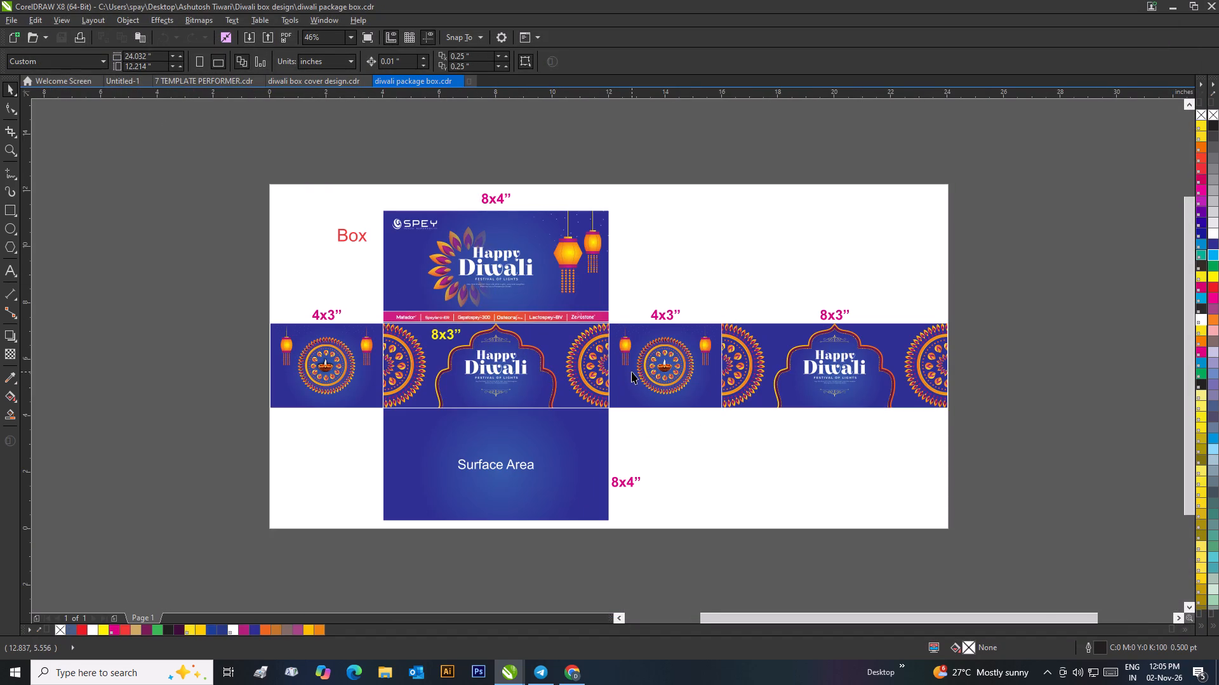
left_click(564, 161)
Ungroup all the objects of the package box layout into individual elements and clear the selection.
left_click(392, 242)
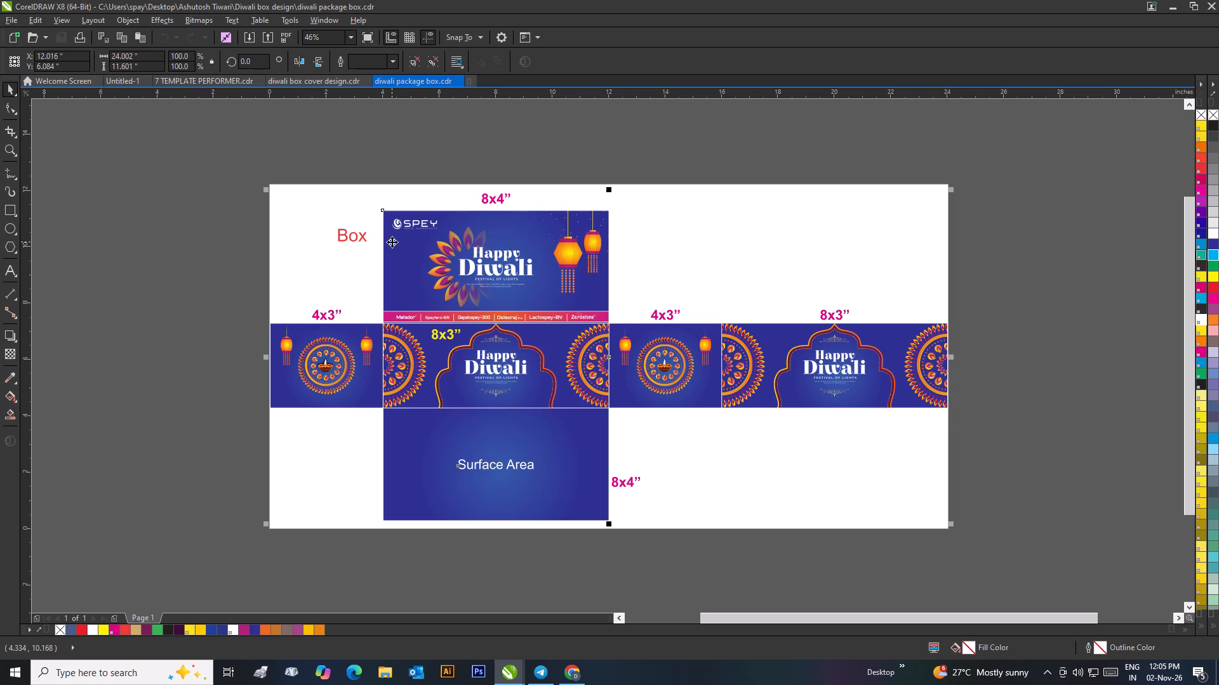
right_click(392, 239)
left_click(436, 303)
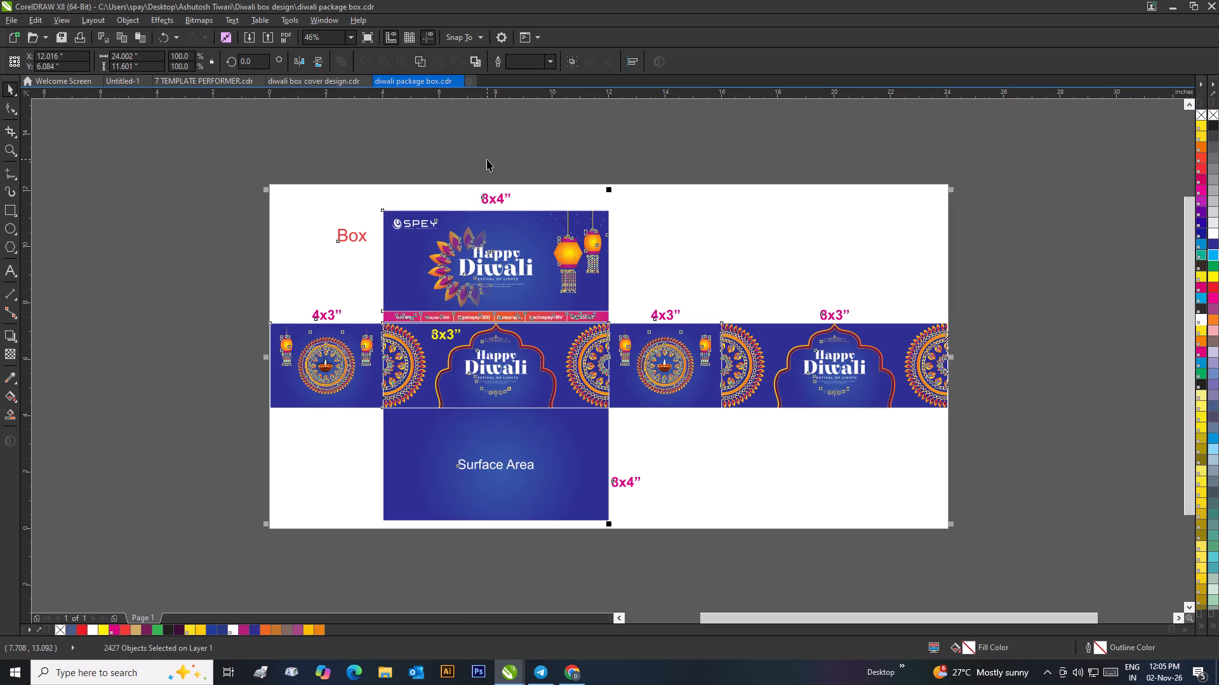
left_click(487, 159)
Switch back to the diwali box cover design drawing.
left_click(325, 79)
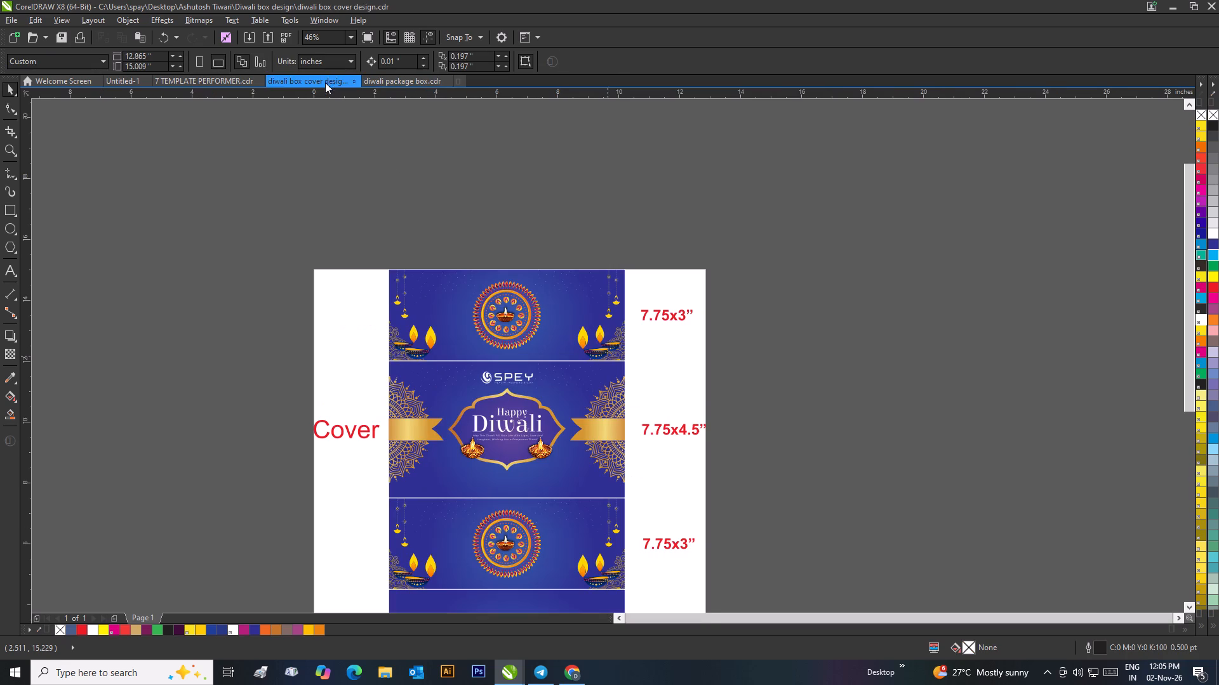
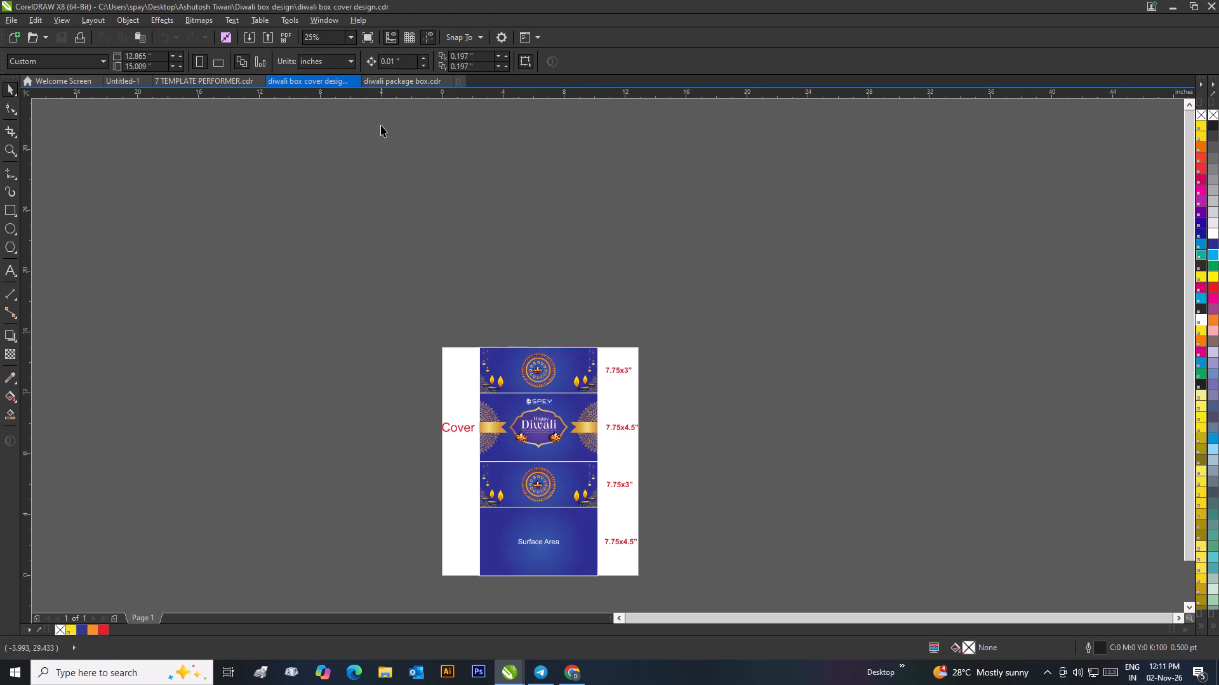
Close the diwali box cover design and diwali package box drawings, discarding the changes to the package box.
left_click(354, 79)
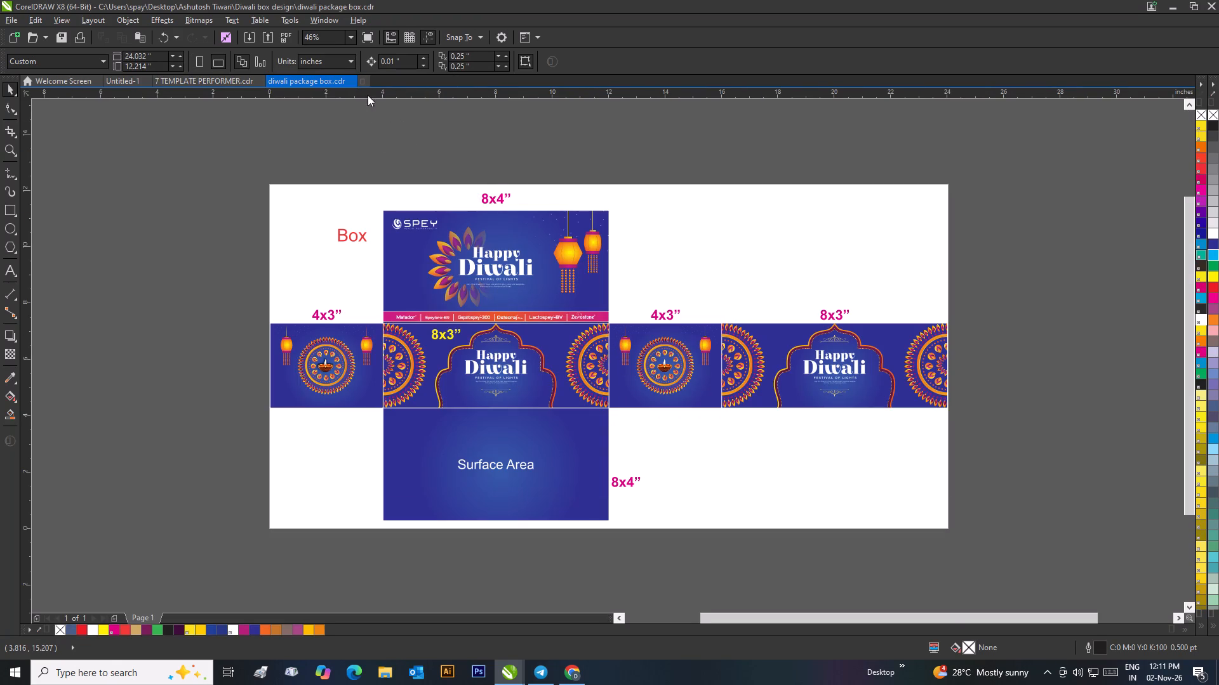
left_click(353, 83)
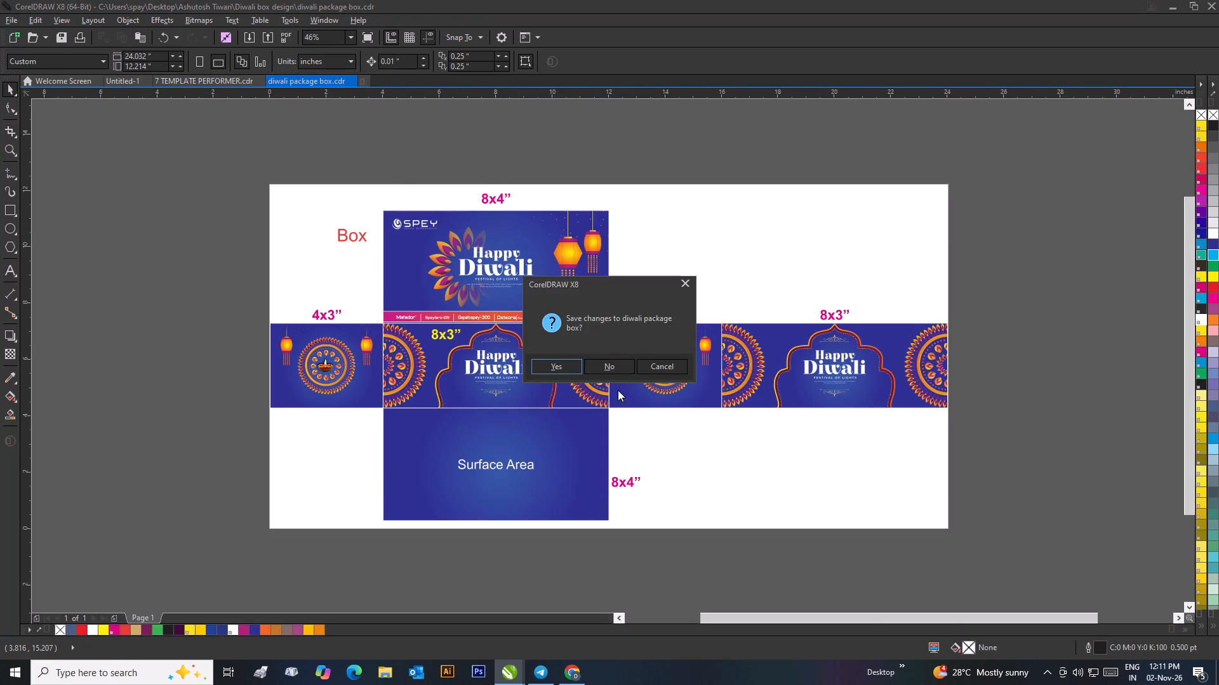
left_click(613, 364)
left_click(429, 206)
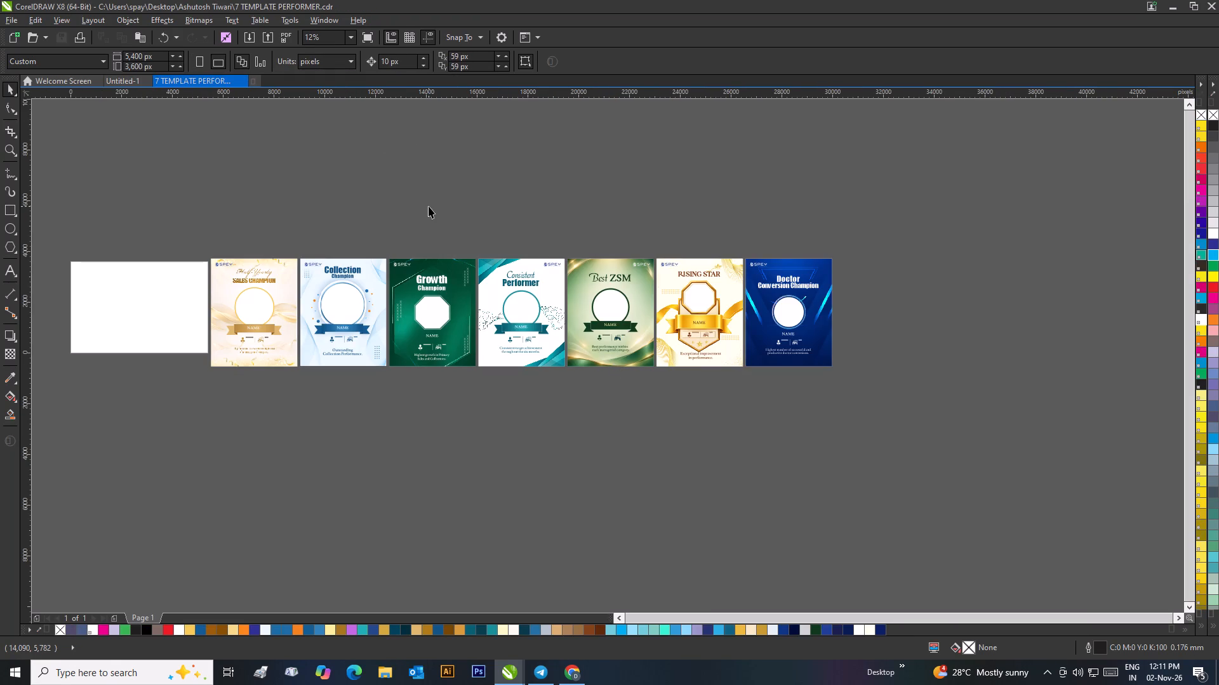
Look through the files in the folder containing Diwali box design and on the Desktop, without opening a drawing.
key("ctrl+o")
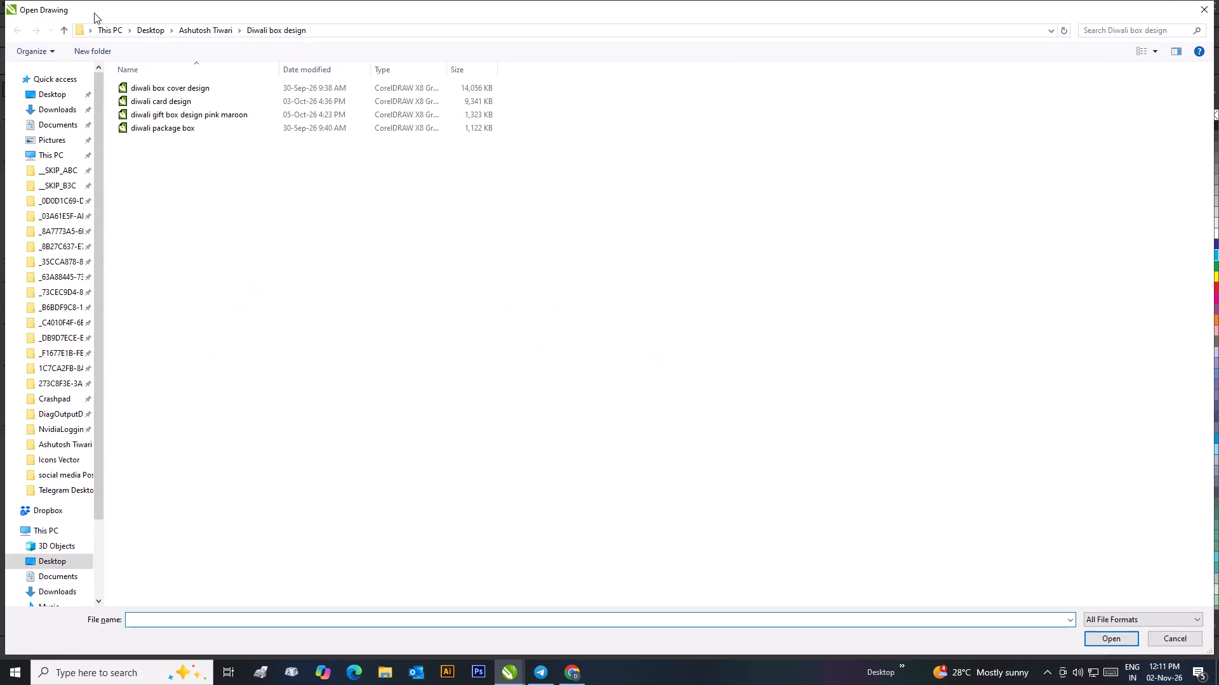
left_click(58, 30)
scroll(55, 144, "up", 1)
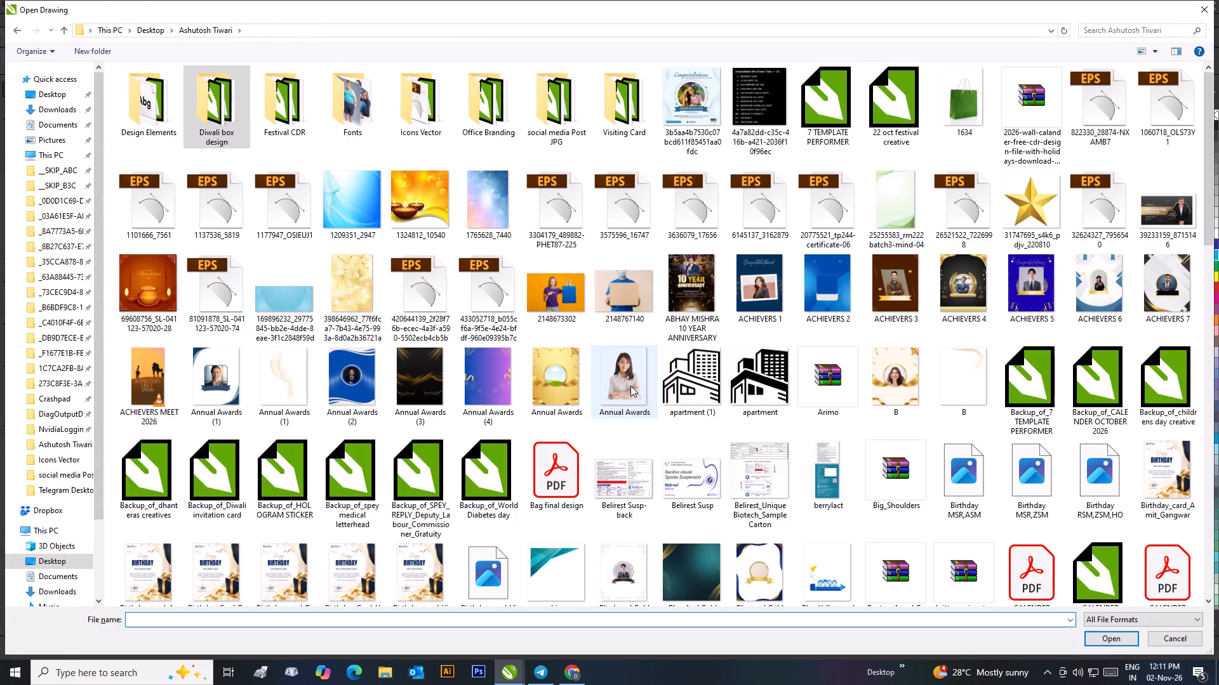
scroll(800, 387, "down", 3)
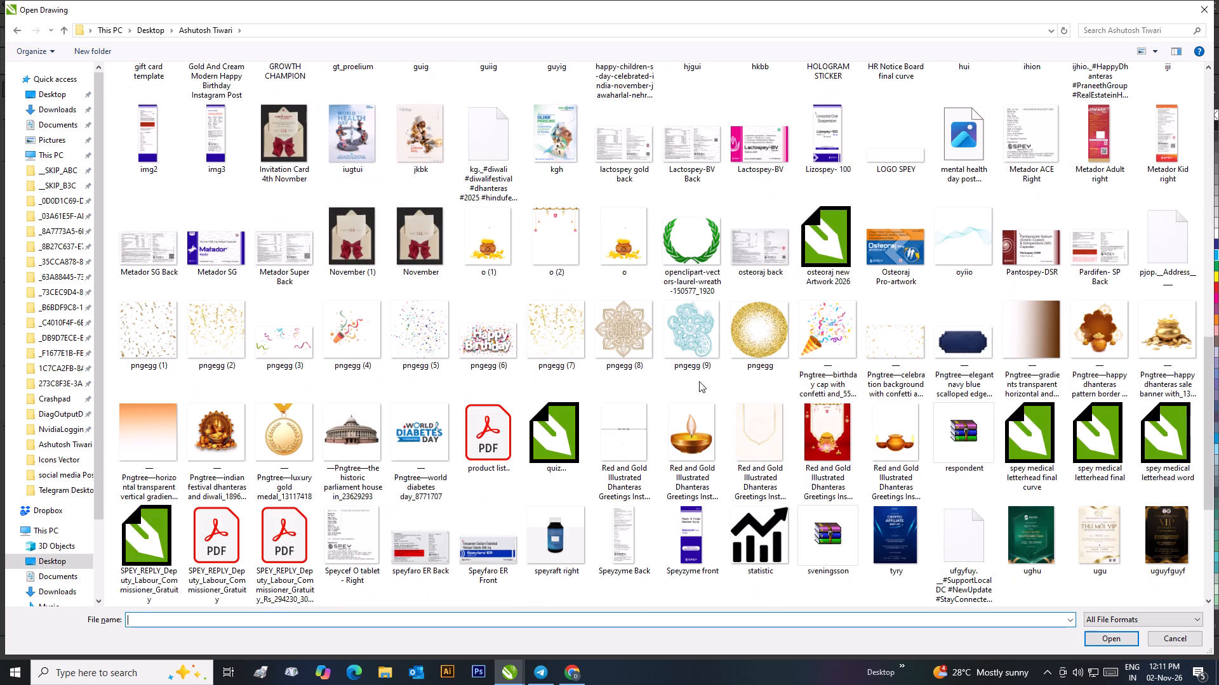
scroll(324, 401, "down", 2)
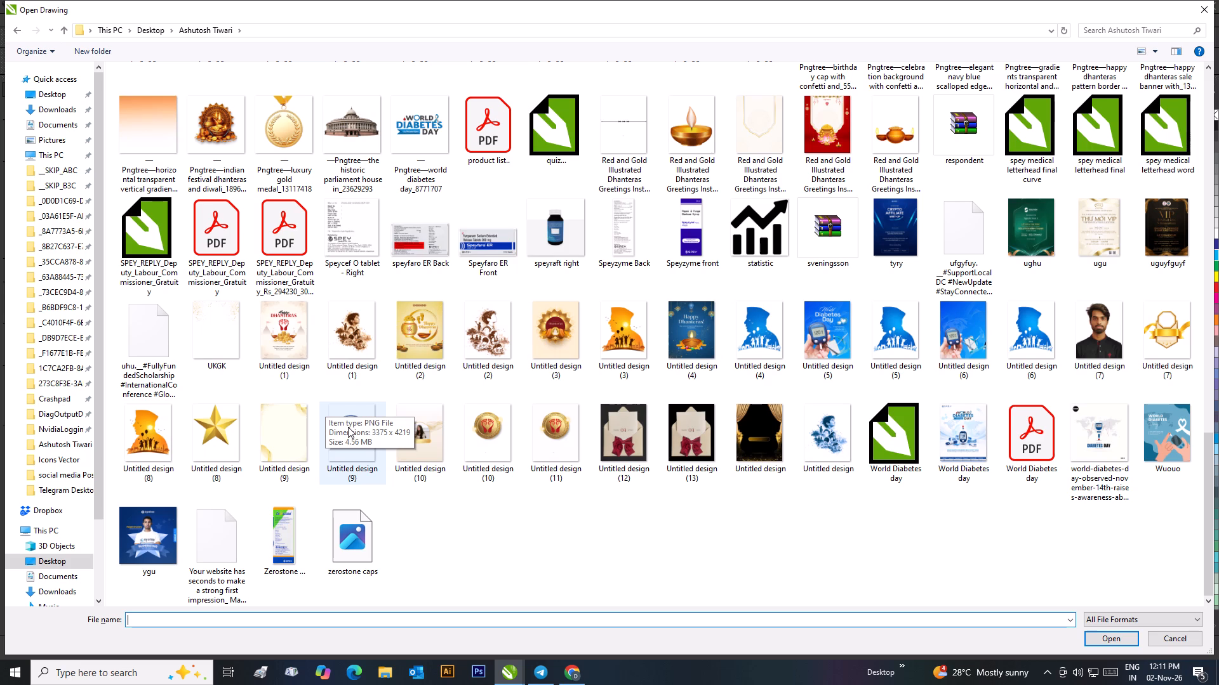
left_click(65, 28)
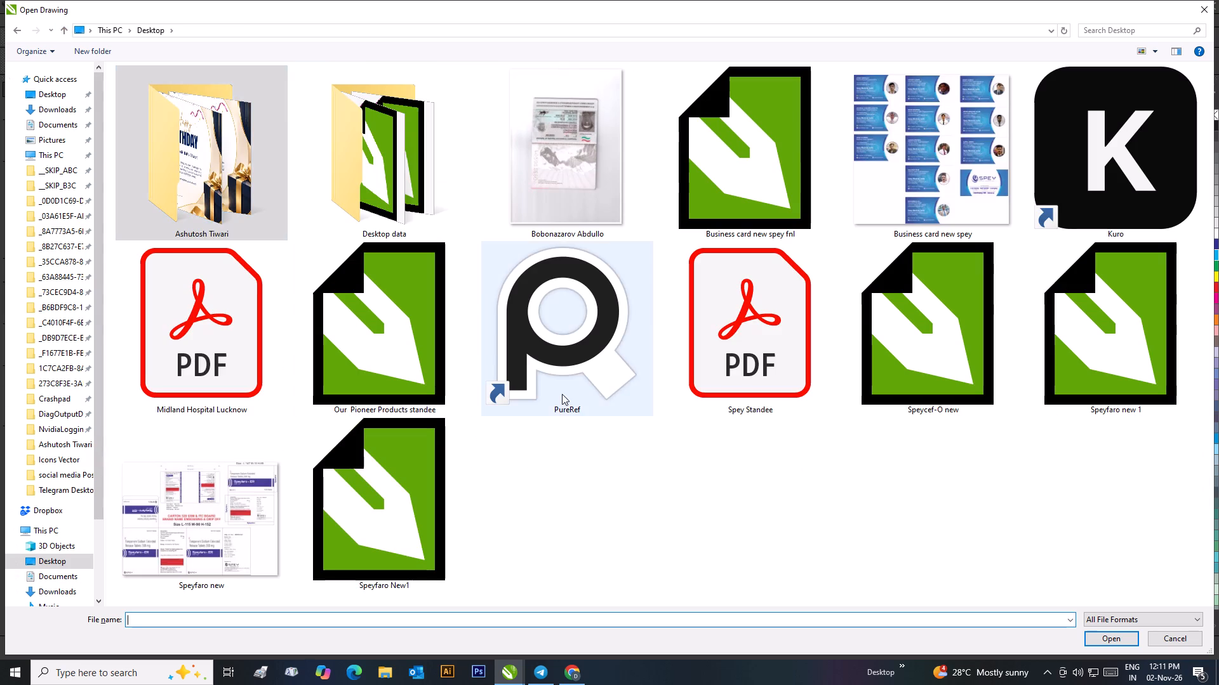
scroll(370, 462, "down", 5)
left_click(1172, 646)
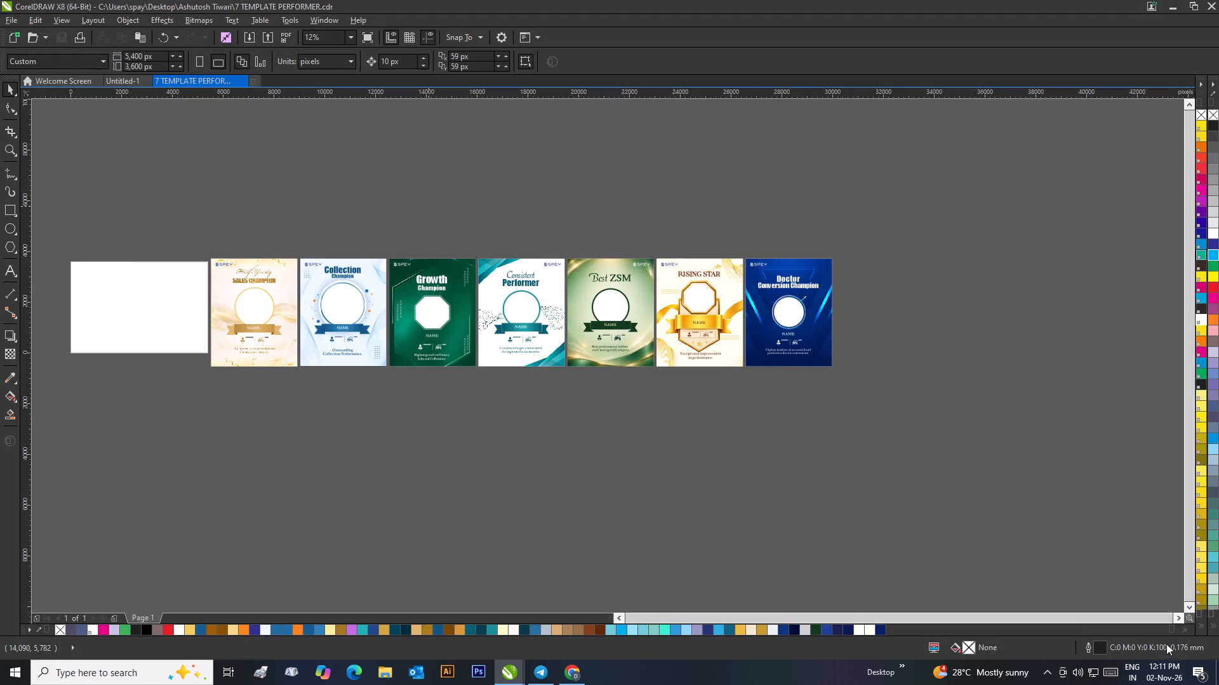
left_click(476, 192)
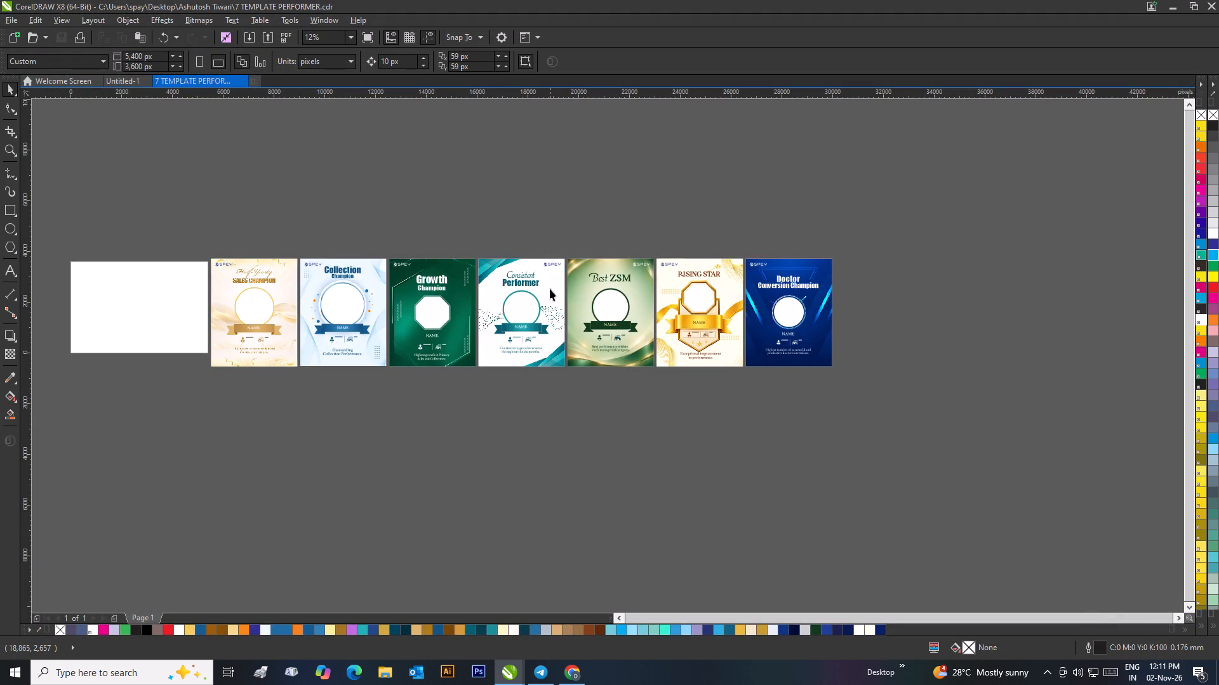
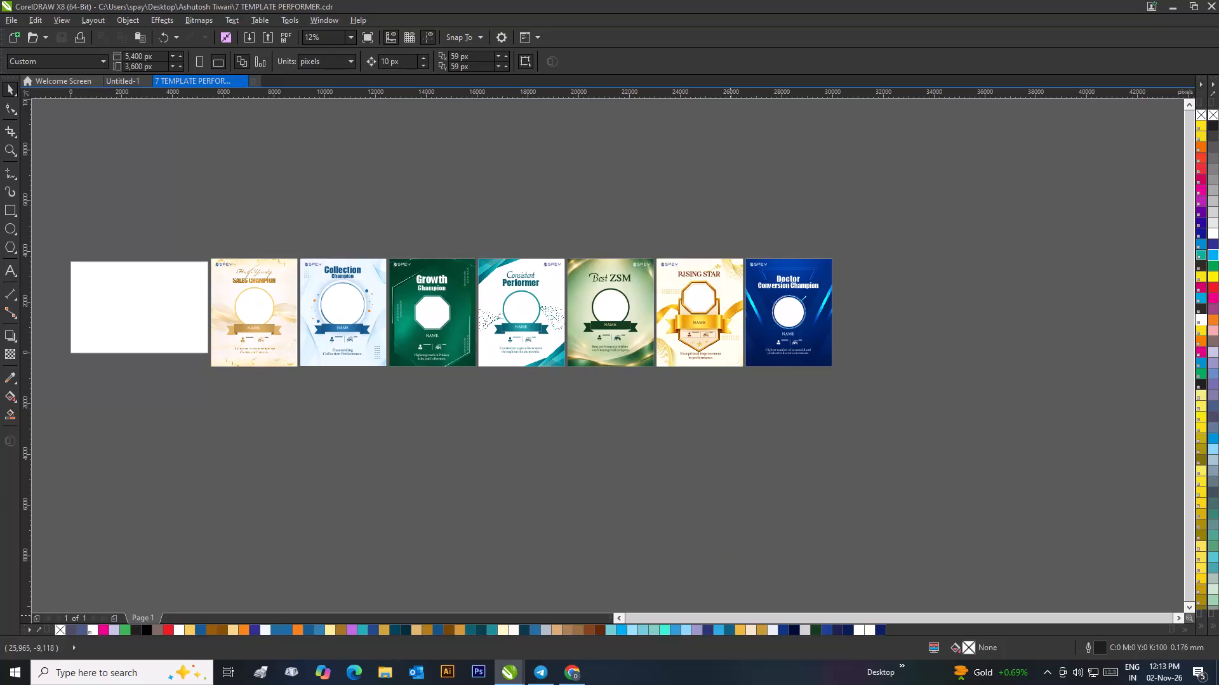
Ungroup all objects in the green Best ZSM certificate template.
left_click(287, 208)
scroll(729, 310, "up", 1)
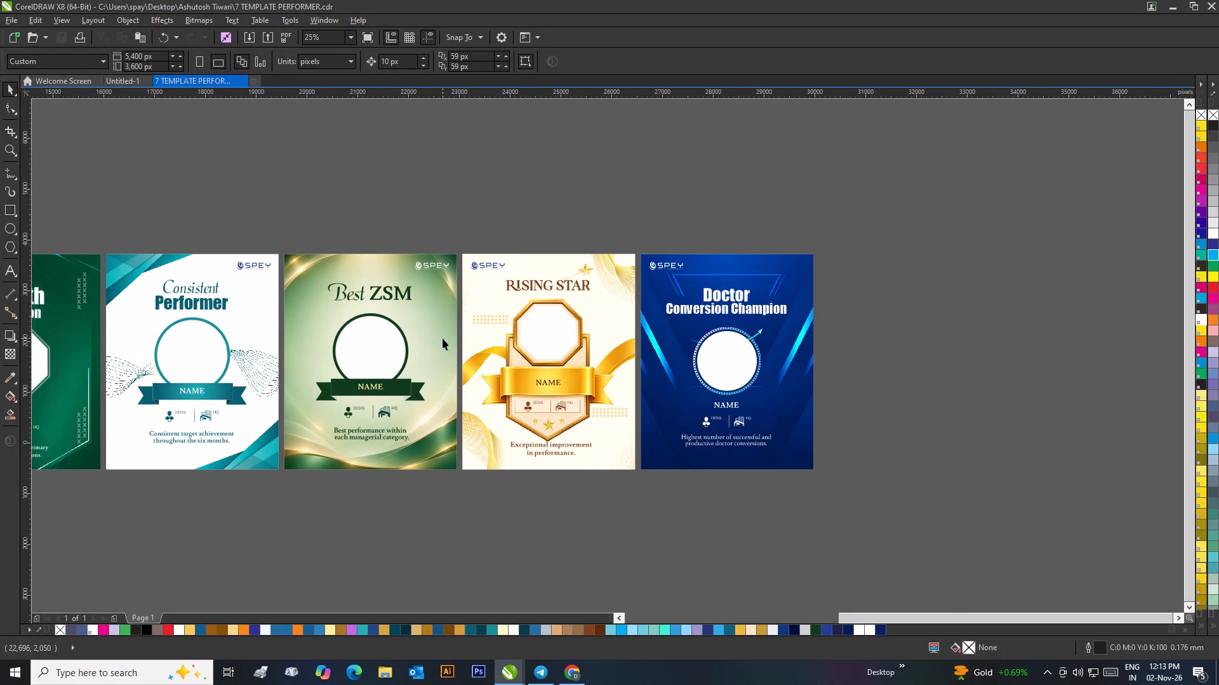
scroll(443, 338, "up", 1)
left_click_drag(288, 237, 455, 304)
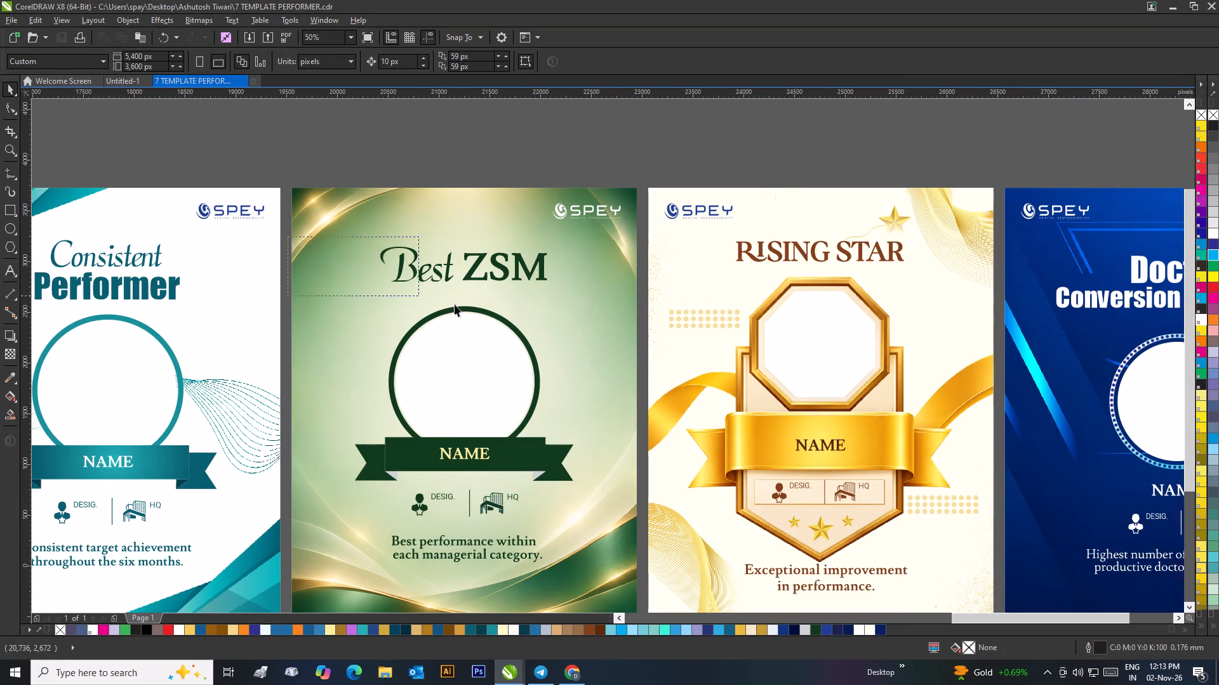
left_click_drag(455, 304, 564, 309)
left_click(517, 268)
right_click(517, 268)
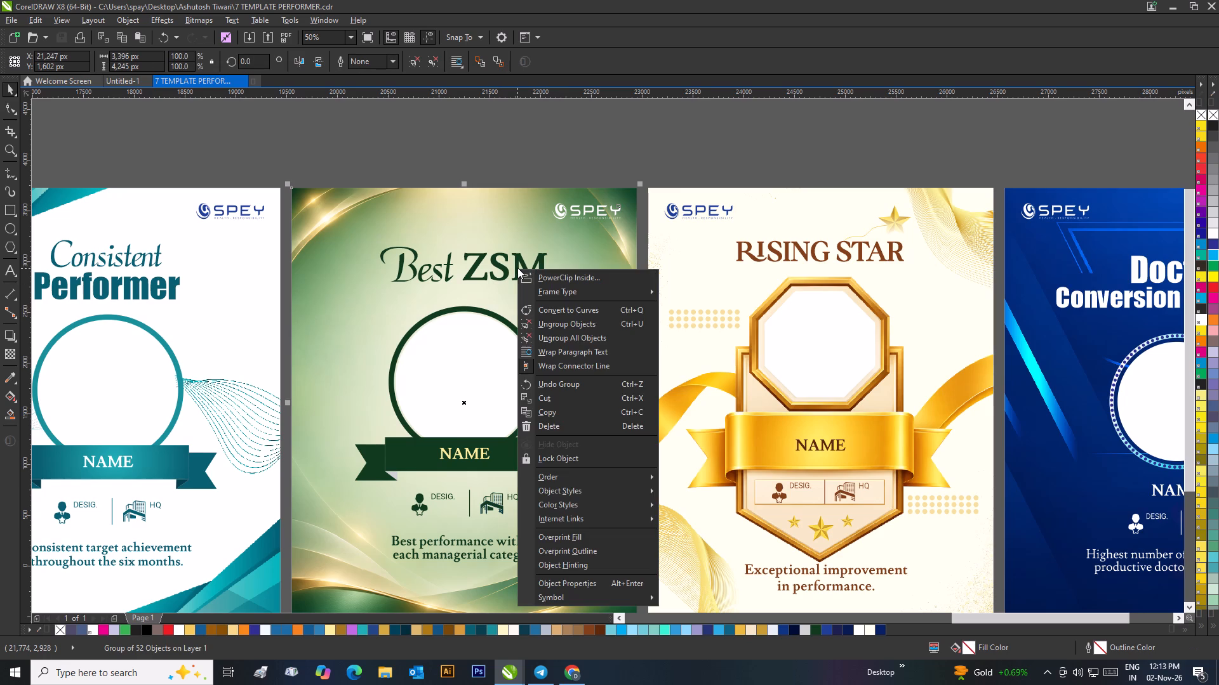
left_click(561, 336)
left_click(525, 159)
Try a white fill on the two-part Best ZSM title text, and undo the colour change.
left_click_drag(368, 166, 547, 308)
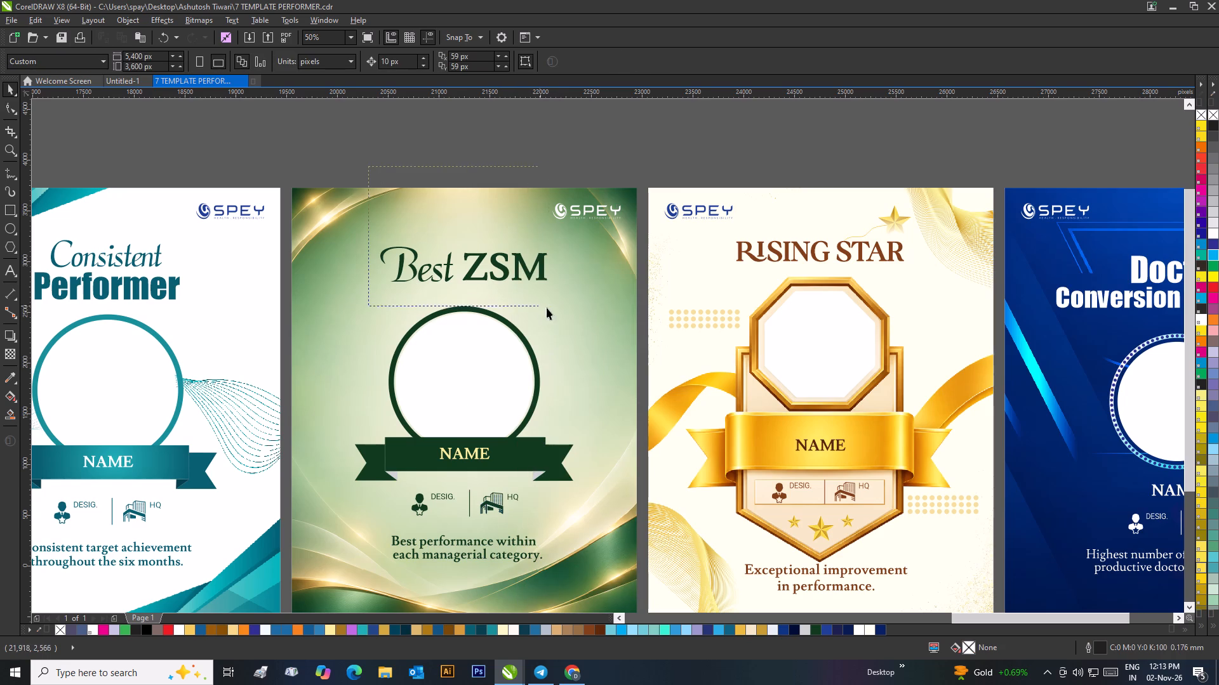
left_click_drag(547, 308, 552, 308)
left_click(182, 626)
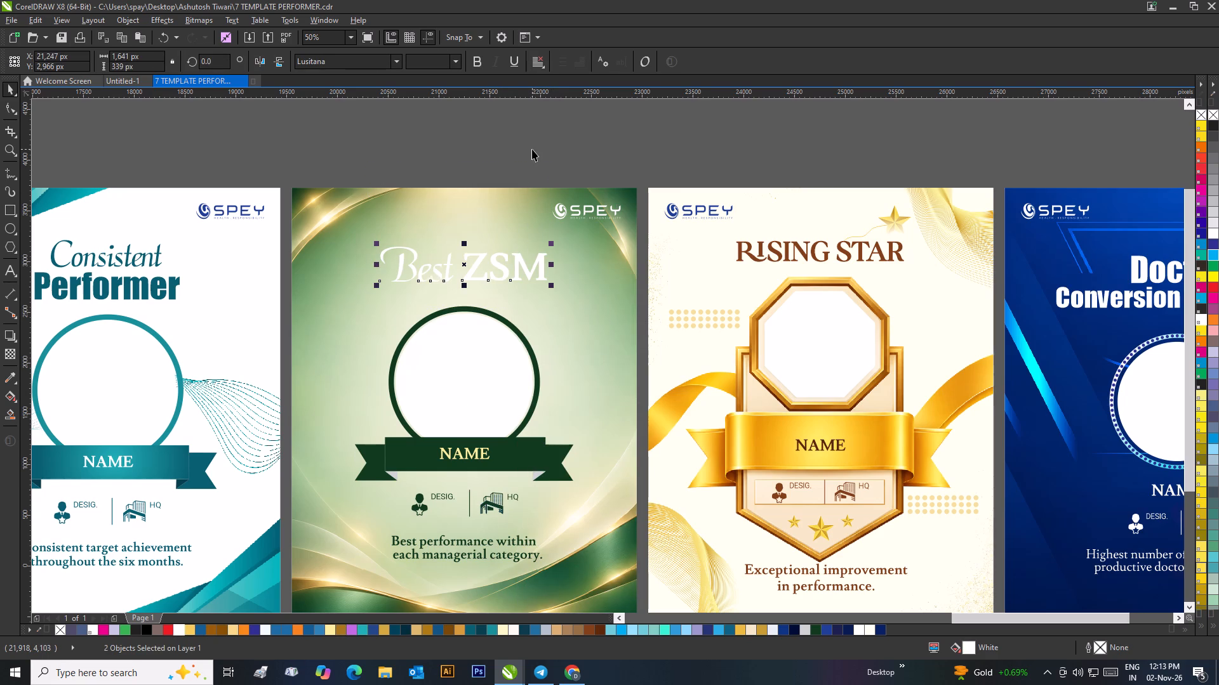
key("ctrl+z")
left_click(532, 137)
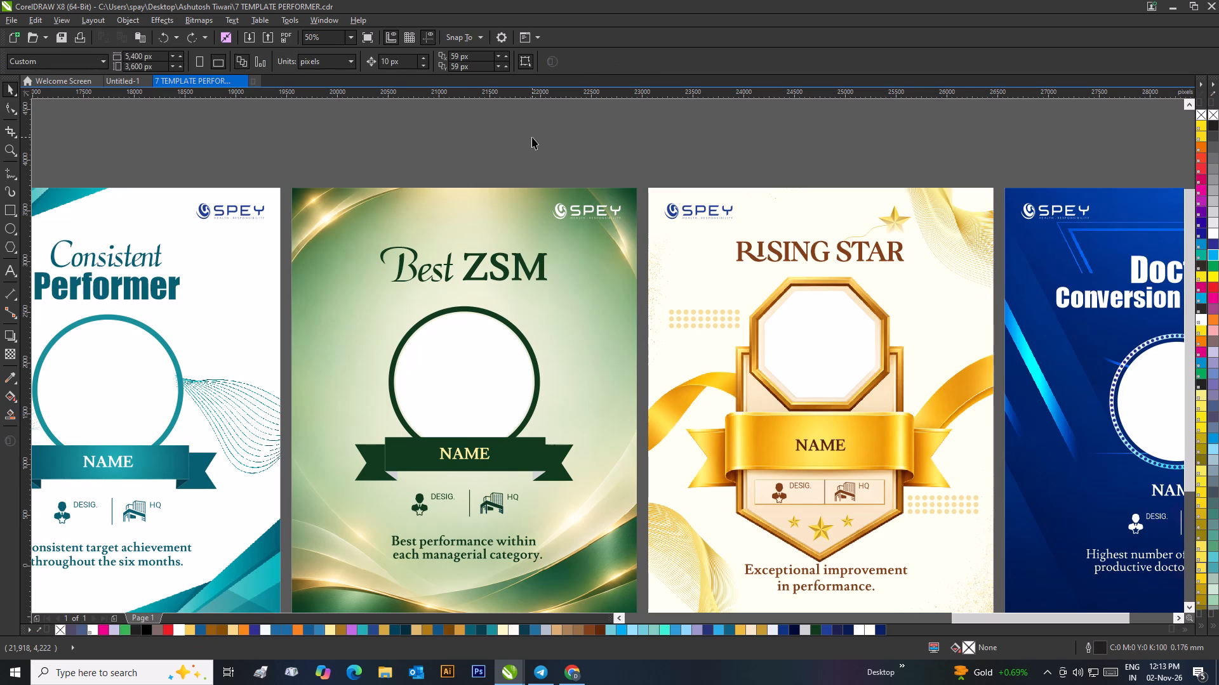
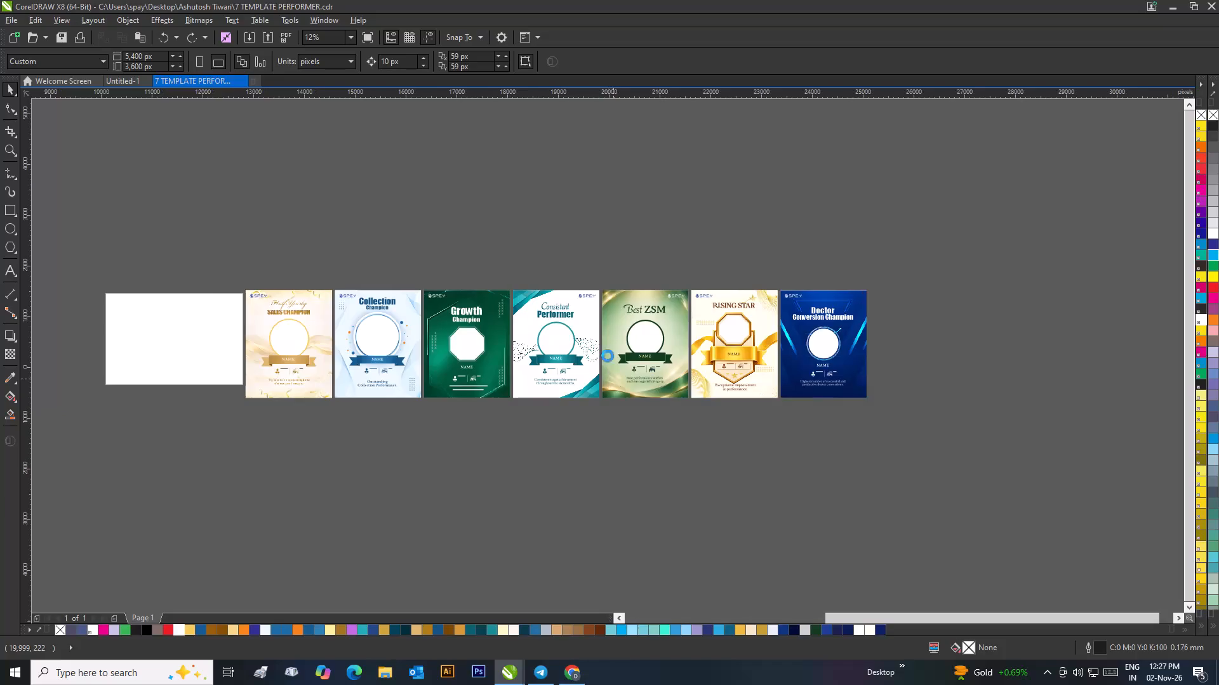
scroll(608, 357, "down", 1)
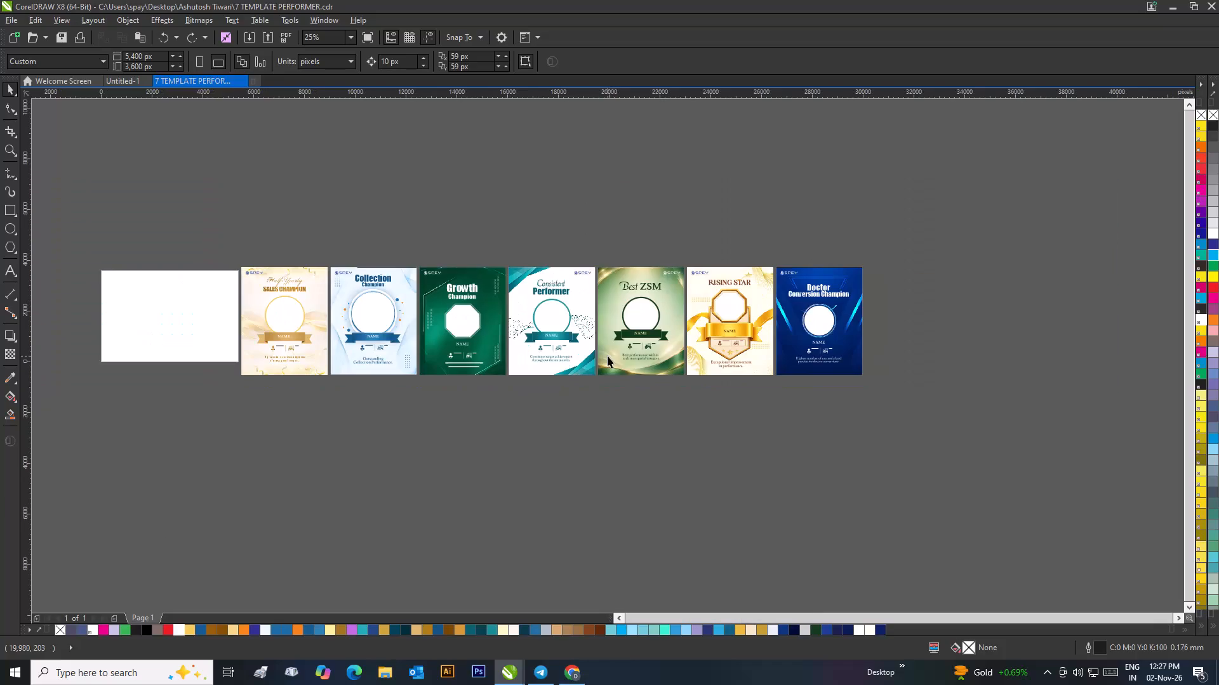
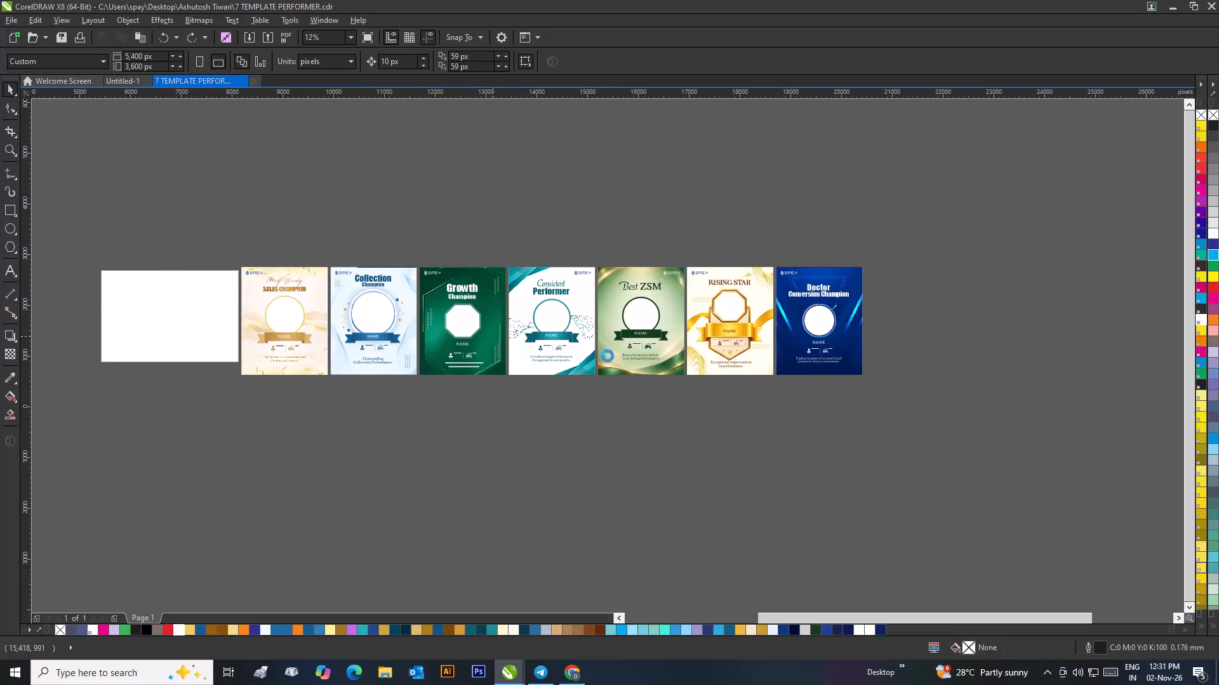
Ungroup all objects in the blue Doctor Conversion Champion template.
scroll(607, 356, "down", 1)
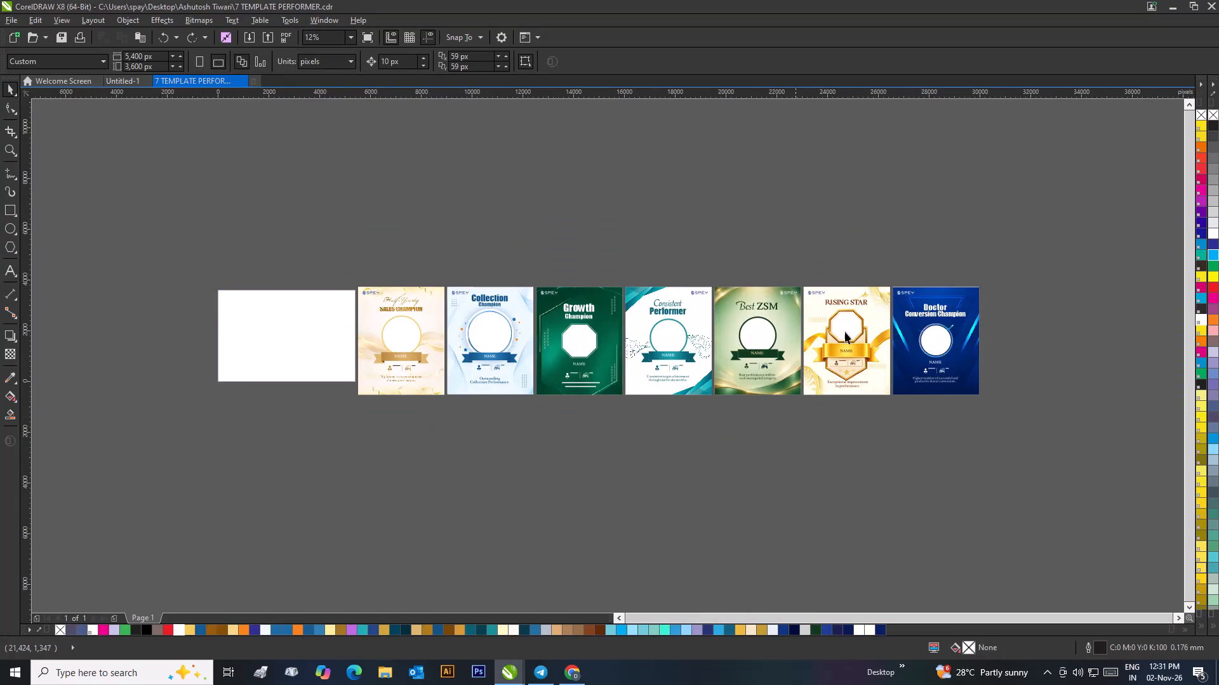
scroll(912, 327, "up", 1)
scroll(636, 386, "up", 1)
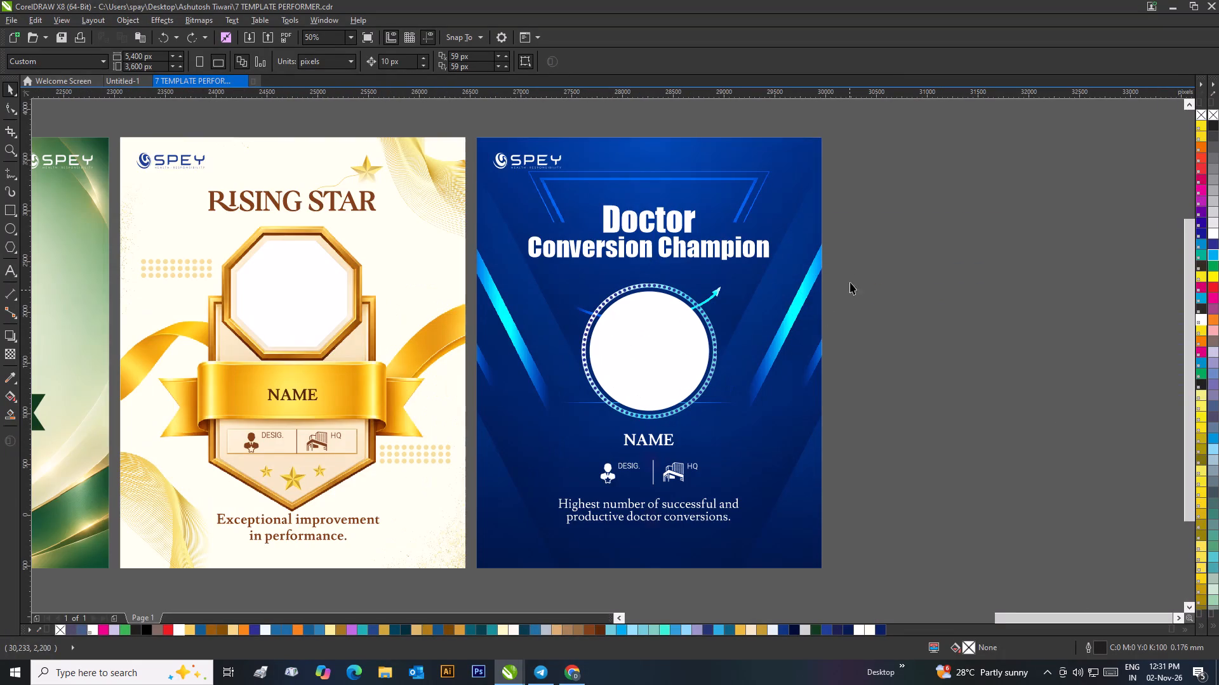
left_click_drag(845, 271, 498, 431)
left_click(611, 374)
right_click(611, 373)
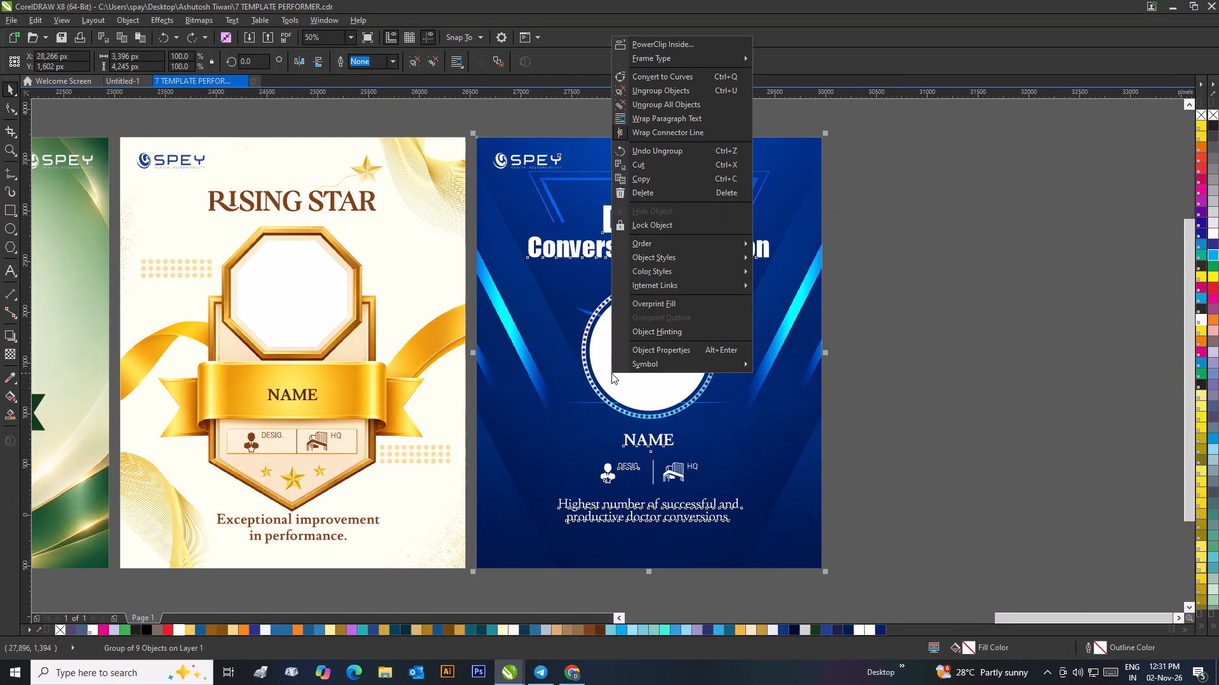
left_click(657, 107)
left_click(847, 292)
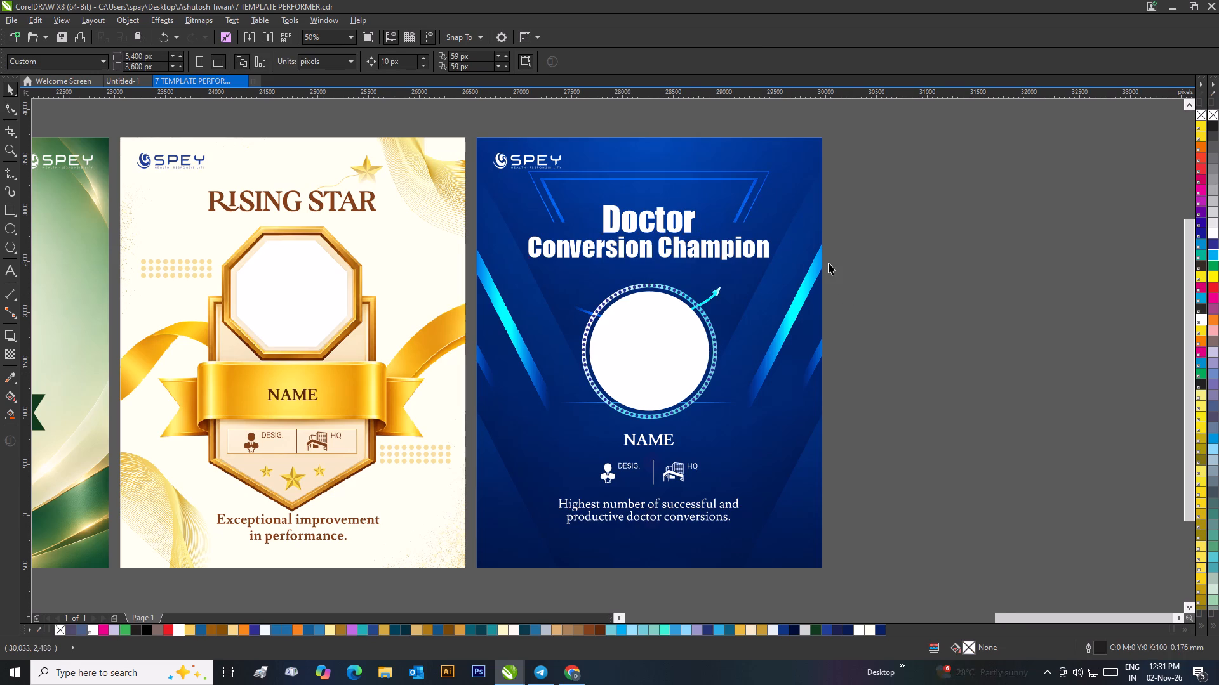
Group the white photo circle, its ring and the arrow in the Doctor Conversion Champion design.
left_click_drag(829, 263, 512, 428)
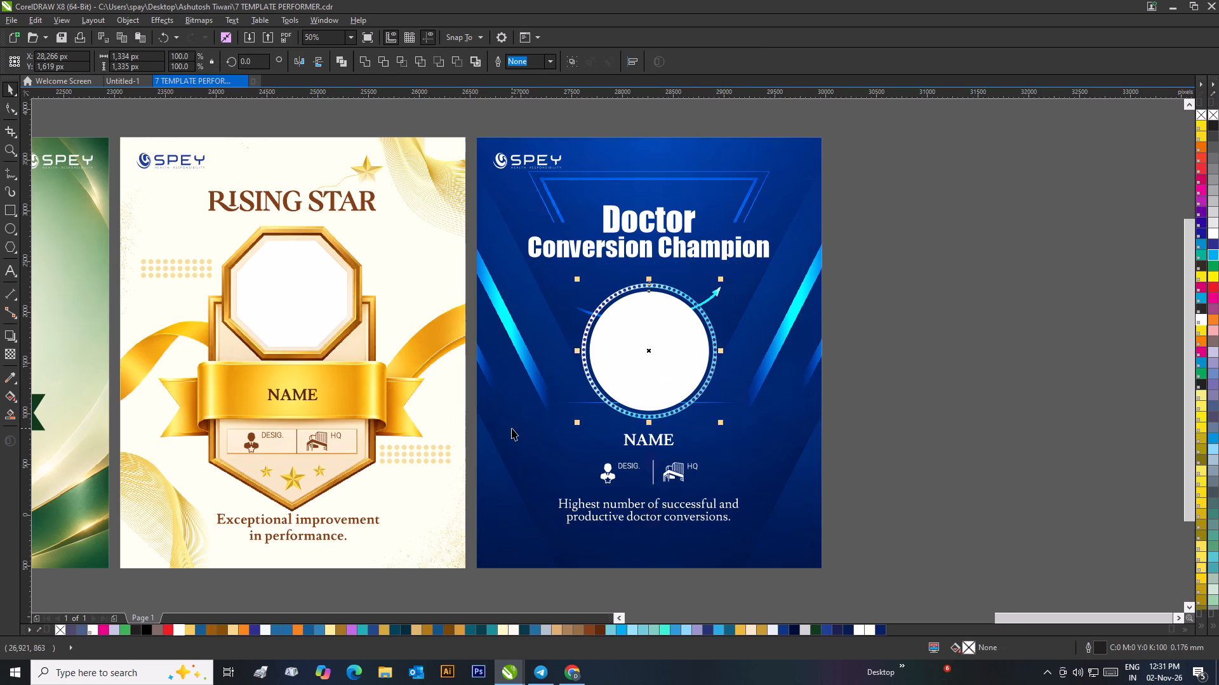
key("ctrl+g")
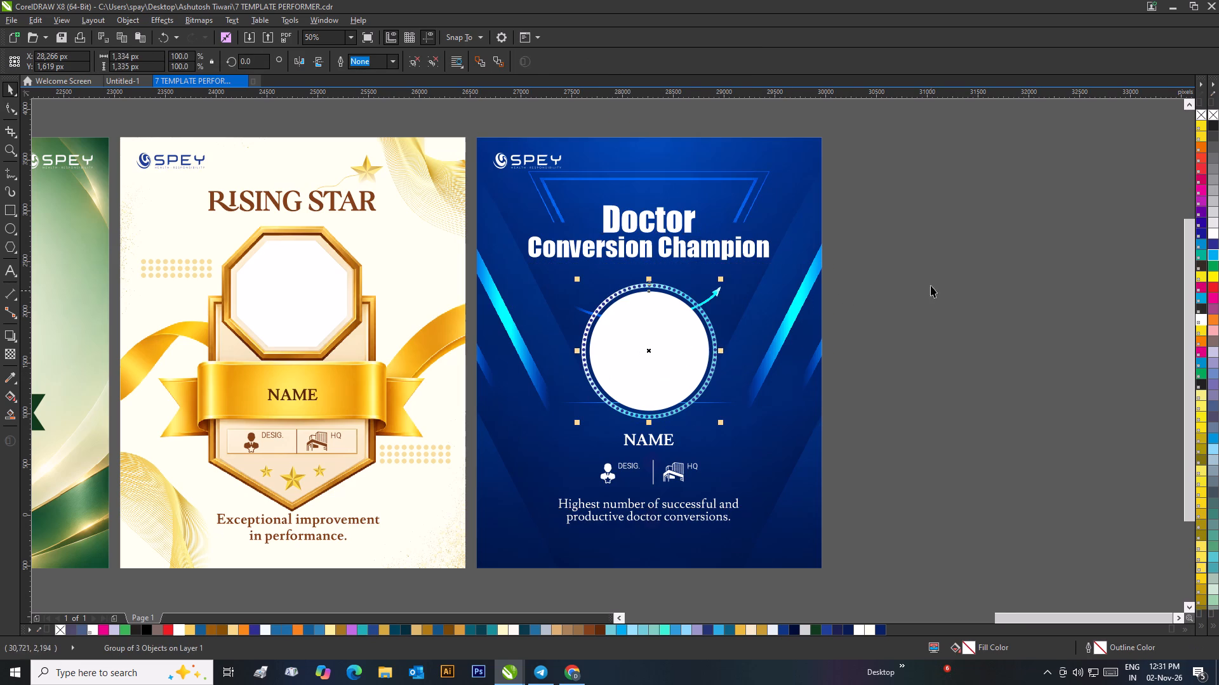
left_click(945, 281)
Centre the grouped circular photo frame horizontally on the blue Doctor Conversion Champion background.
left_click(638, 339)
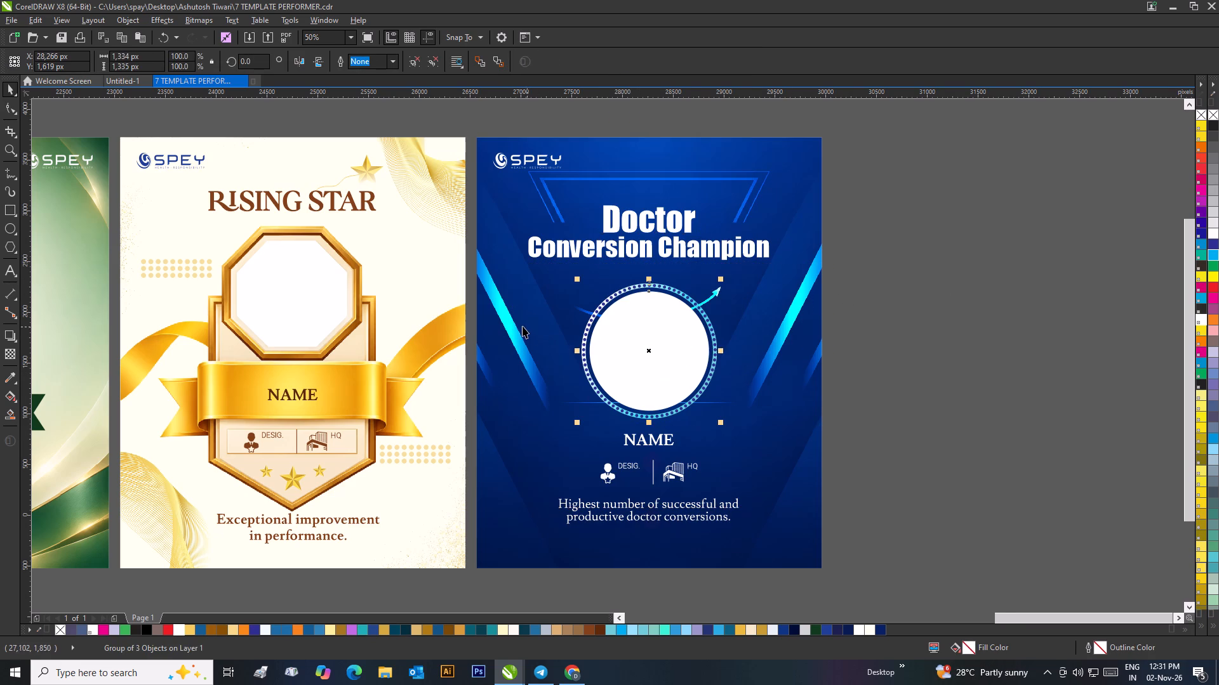
left_click(521, 325, "shift")
key("c")
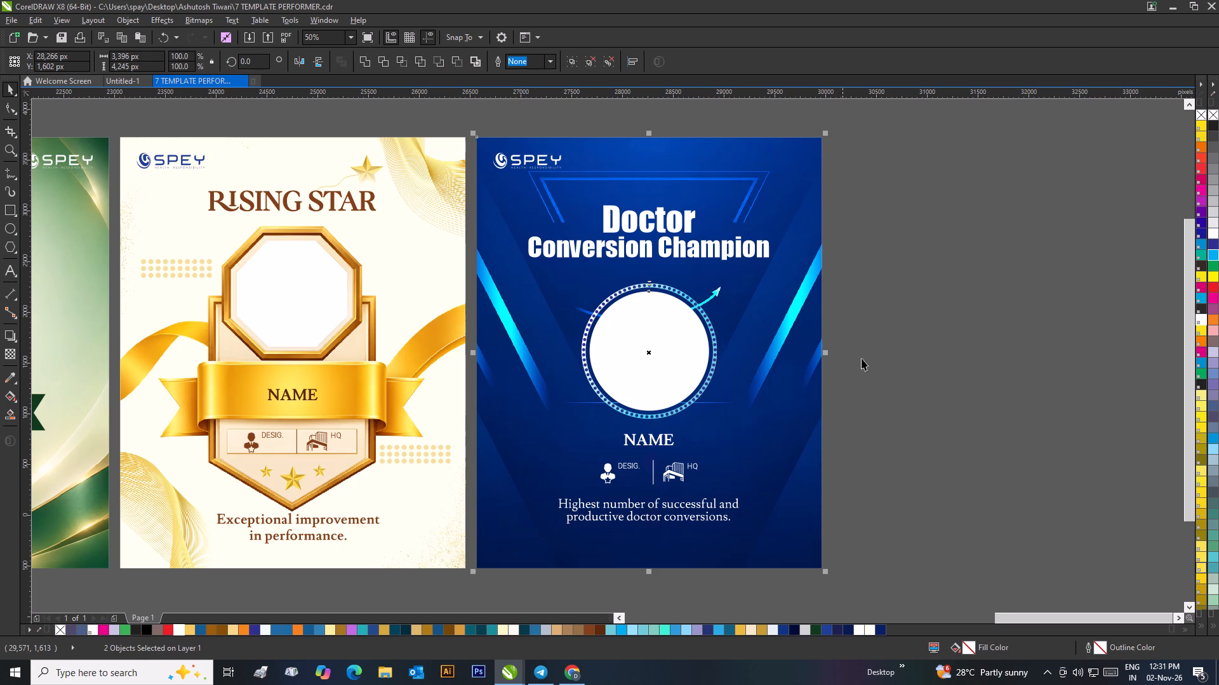
left_click(1014, 362)
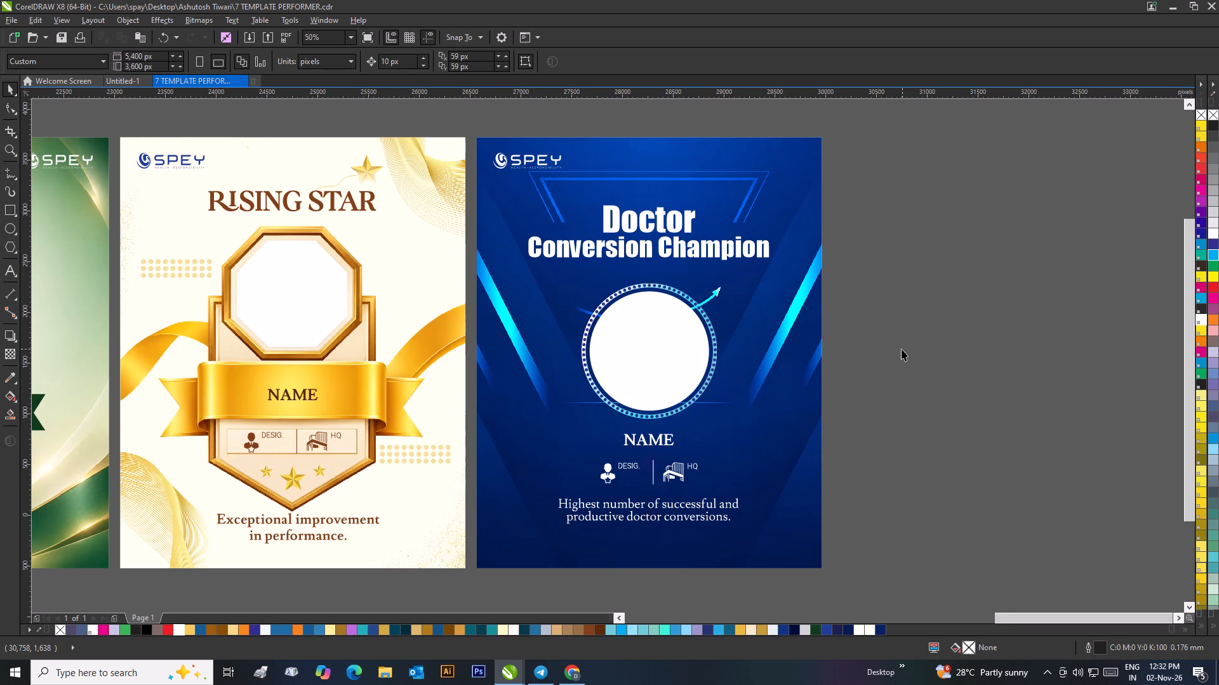
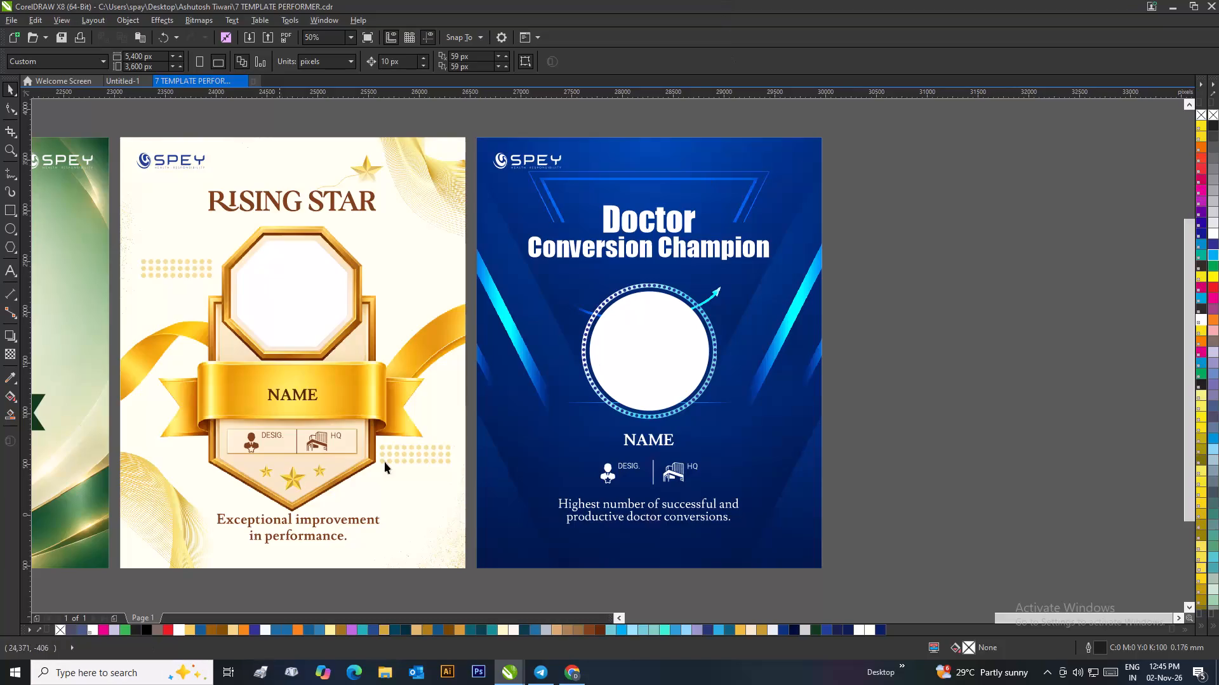
Review the row of award templates from Half-Yearly Sales Champion to Doctor Conversion Champion, comparing their layouts and SPEY logo placement.
scroll(440, 433, "up", 2)
scroll(603, 357, "down", 5)
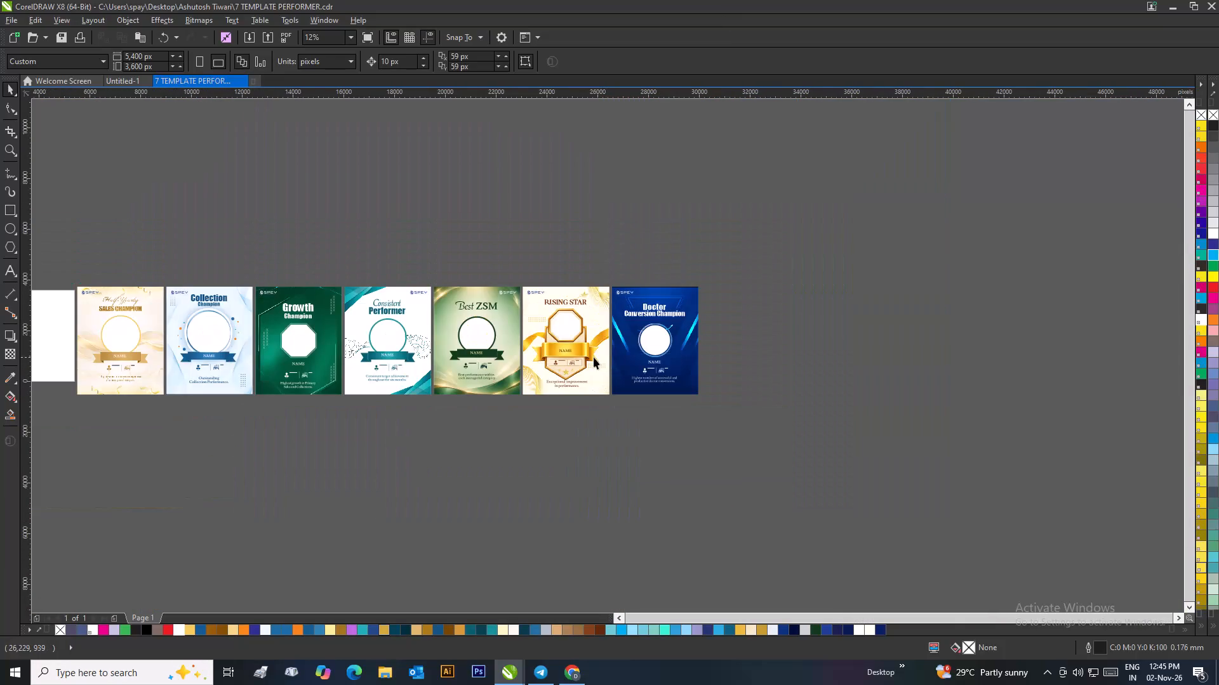
scroll(412, 353, "down", 1)
scroll(681, 348, "up", 2)
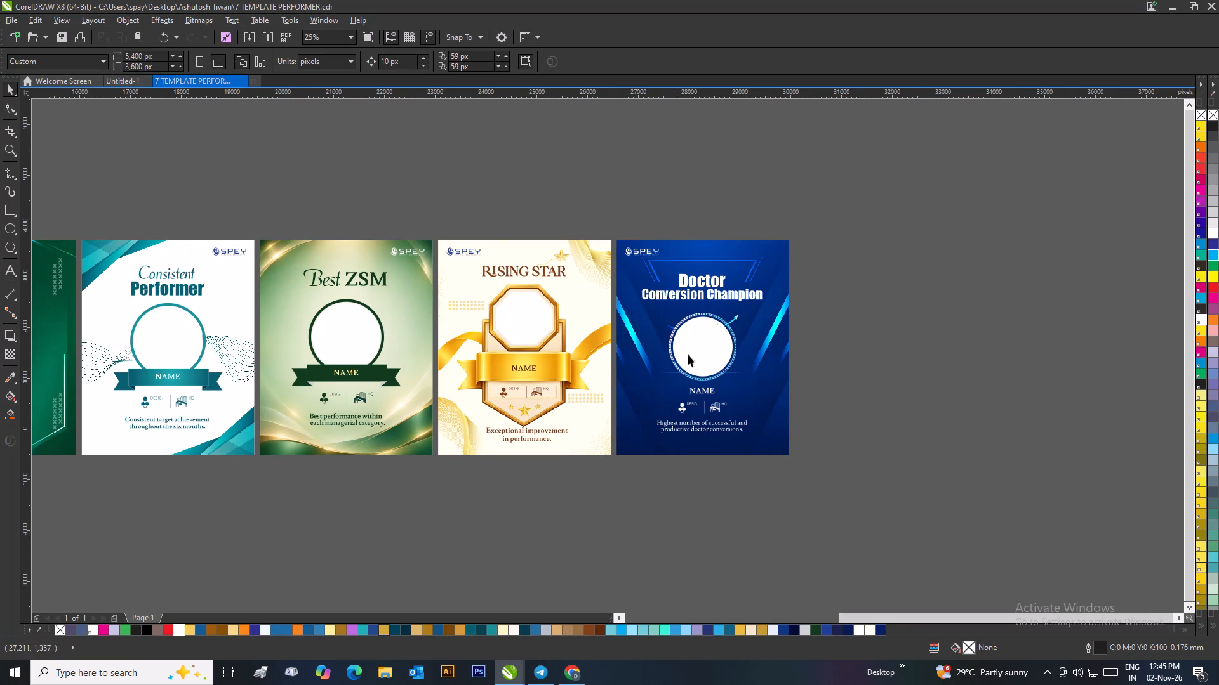
scroll(664, 285, "up", 1)
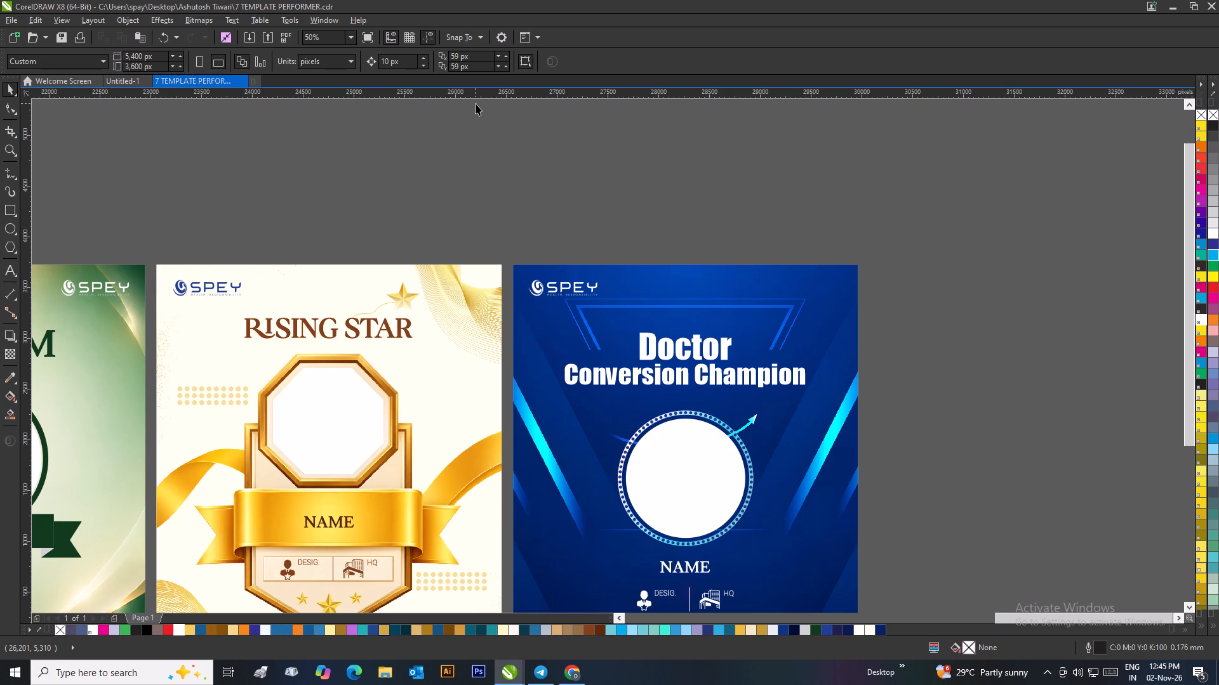
left_click(690, 200)
scroll(690, 200, "down", 1)
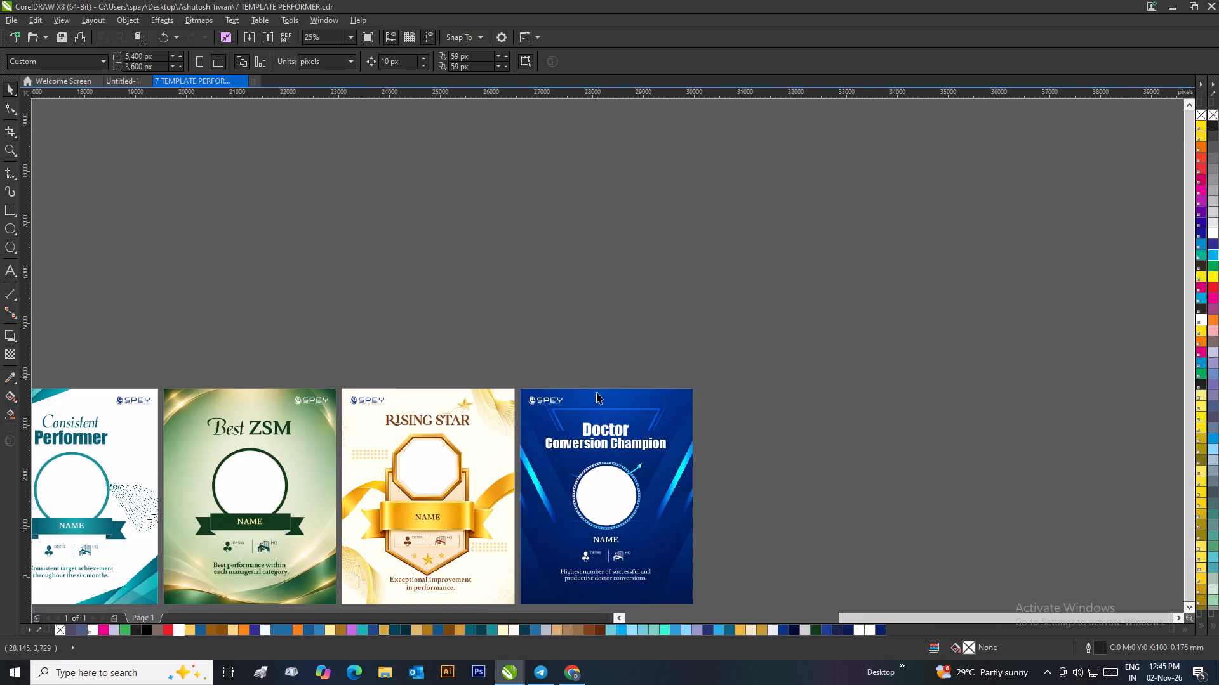
scroll(444, 518, "up", 1)
scroll(757, 303, "down", 1)
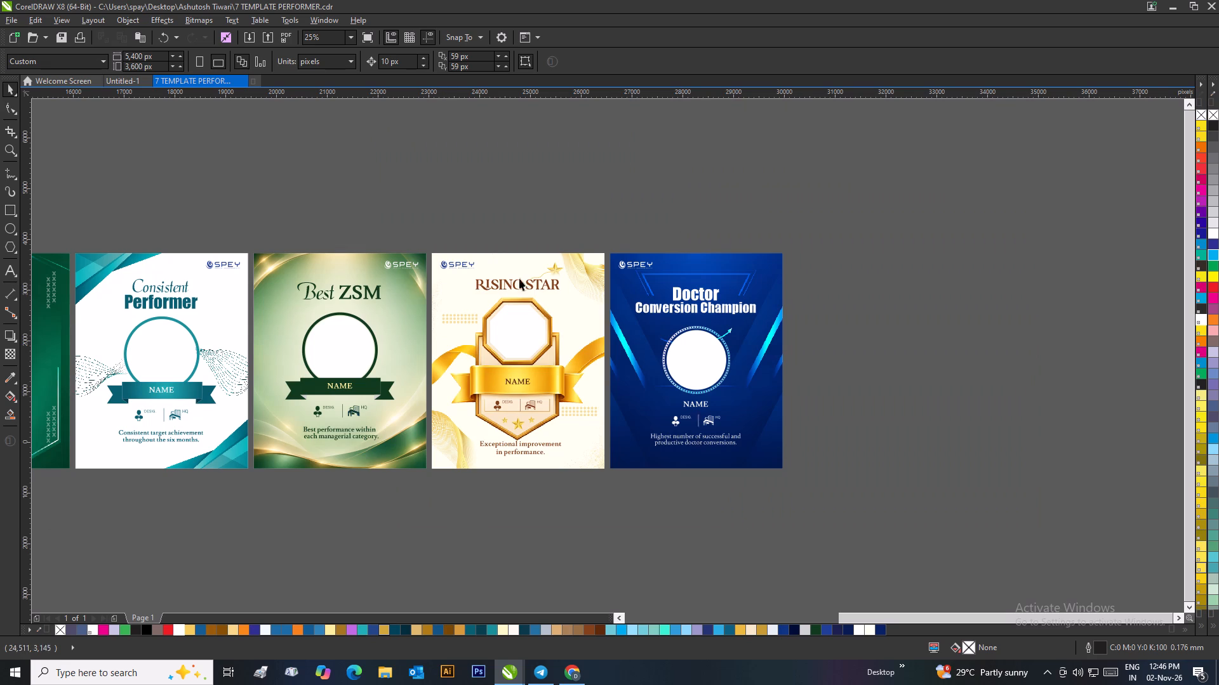
left_click(823, 269)
scroll(595, 294, "down", 2)
scroll(468, 348, "up", 2)
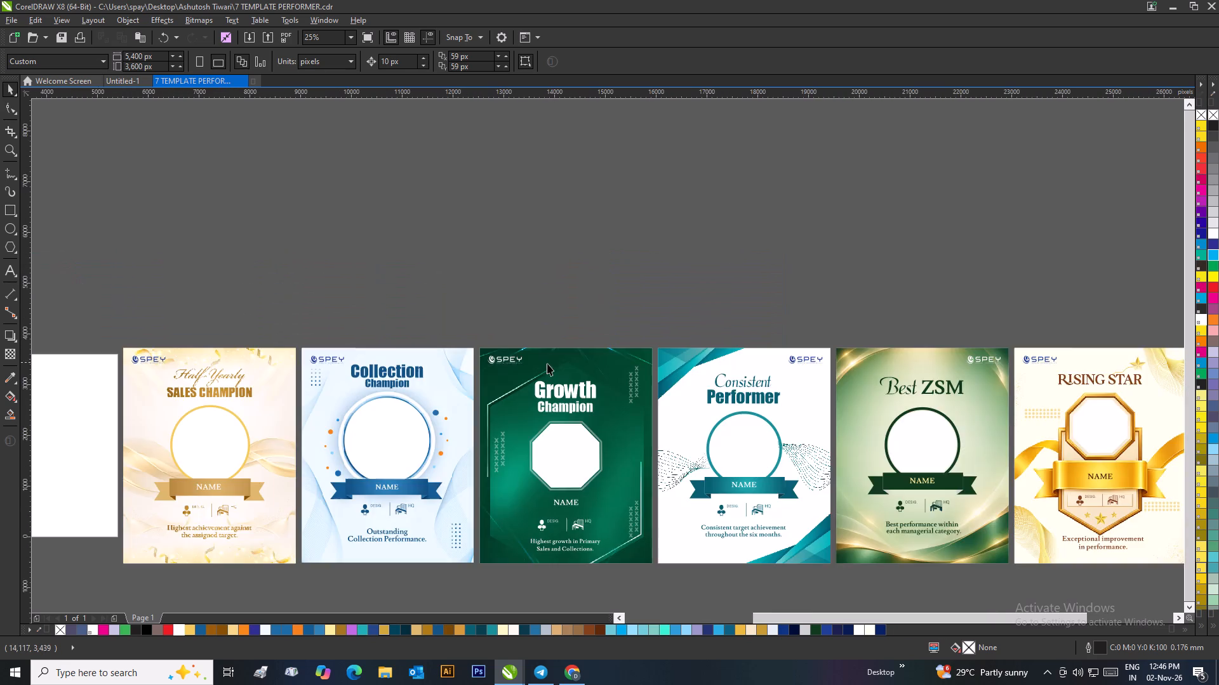
scroll(437, 375, "up", 1)
scroll(612, 361, "down", 1)
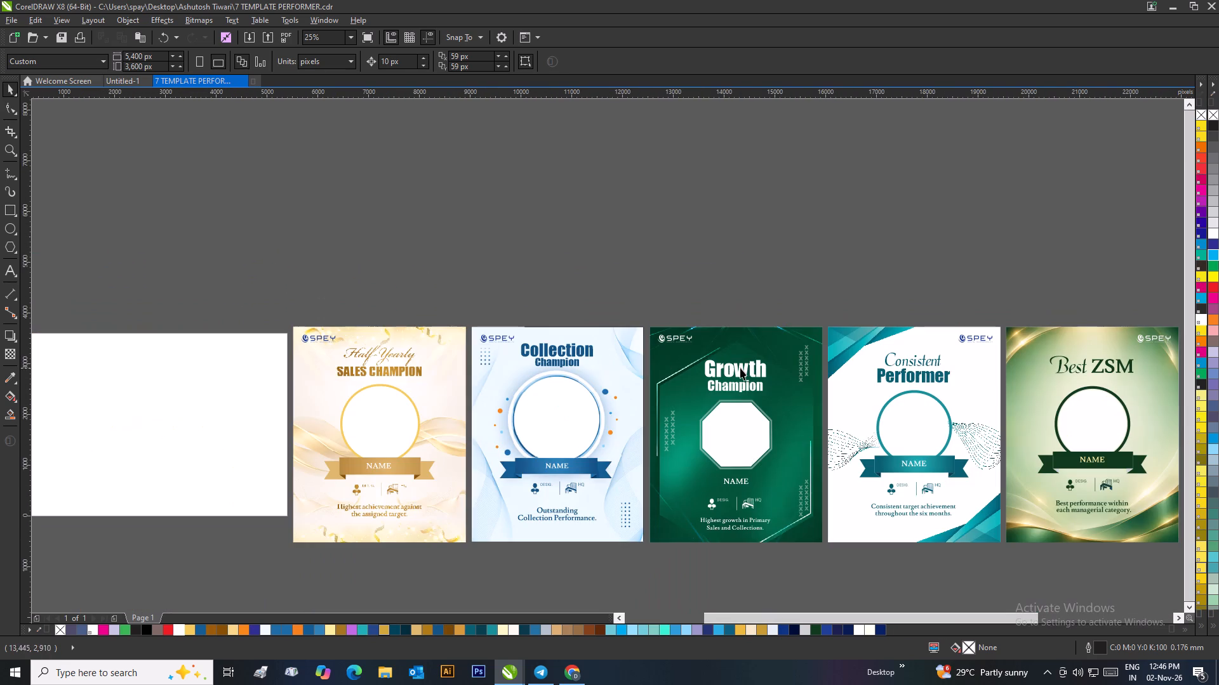
scroll(849, 362, "down", 1)
scroll(659, 354, "up", 1)
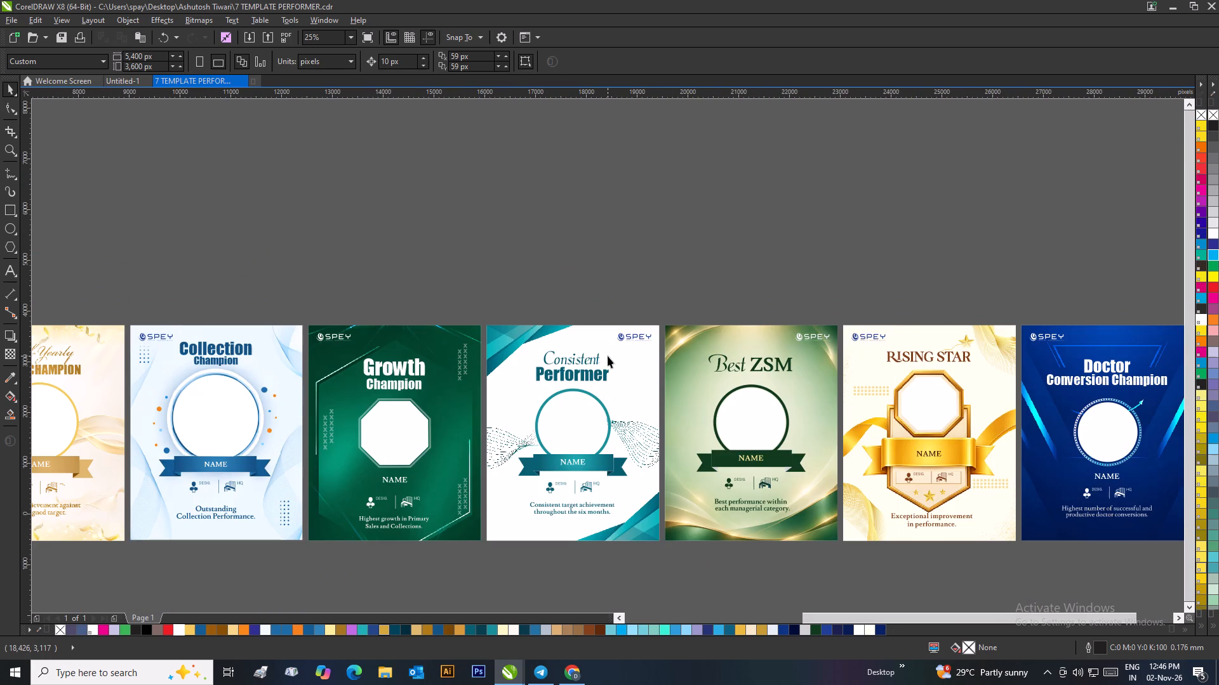
left_click(608, 306)
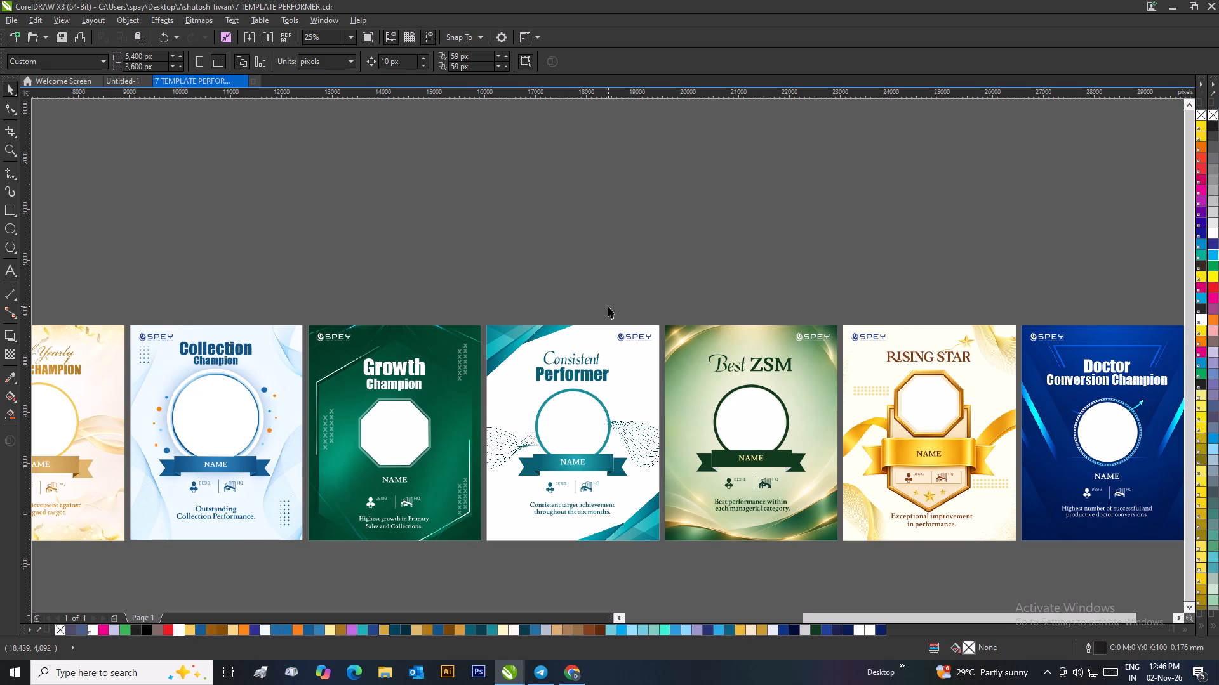
scroll(643, 334, "up", 4)
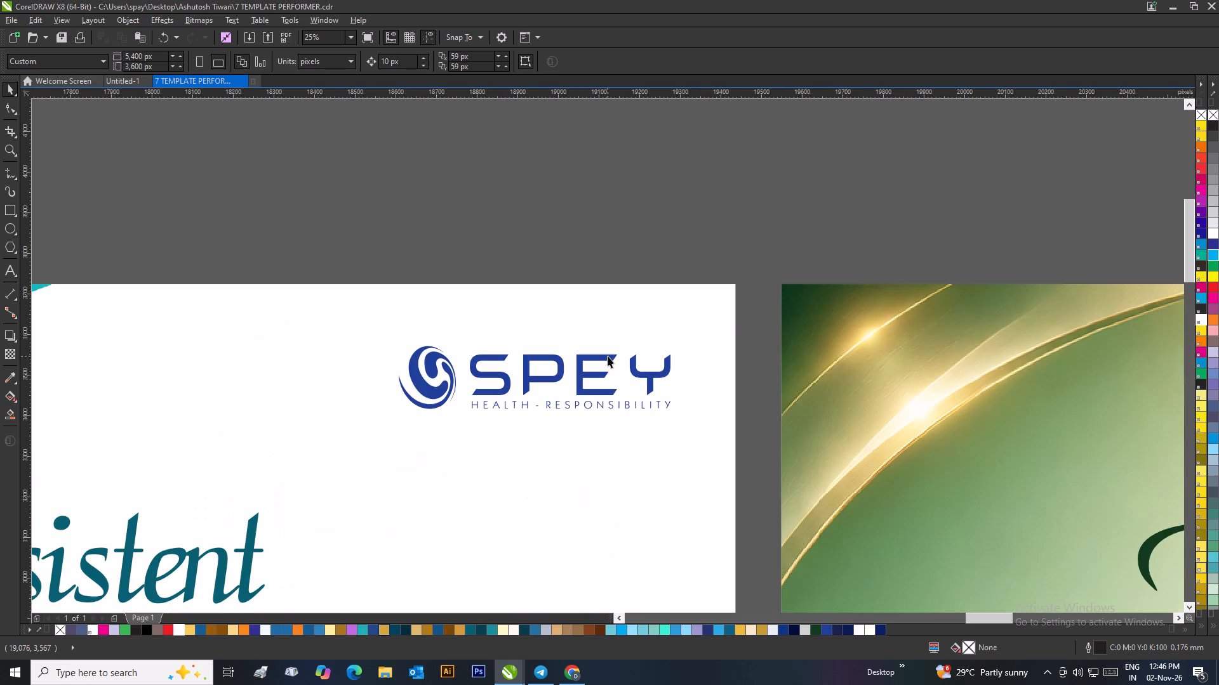
scroll(608, 356, "down", 3)
left_click(613, 331)
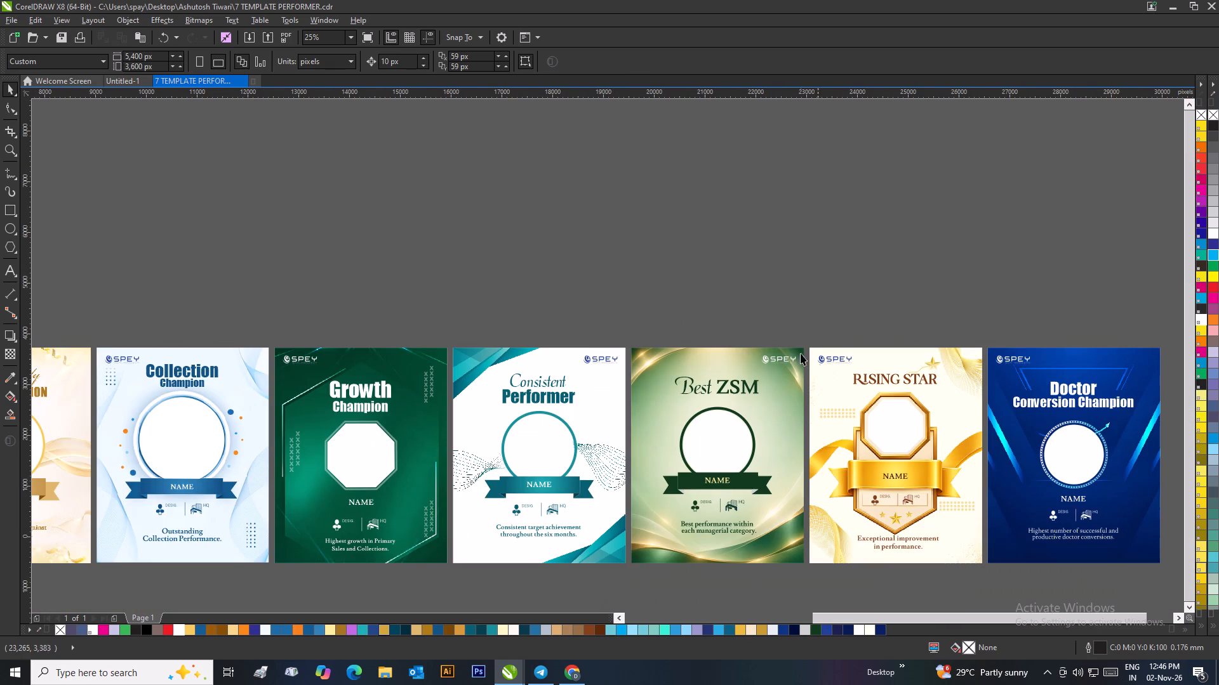
left_click(734, 318)
Examine the upper area of the blue Doctor Conversion Champion template, including its SPEY logo and title, beside the Rising Star design.
scroll(1022, 375, "up", 1)
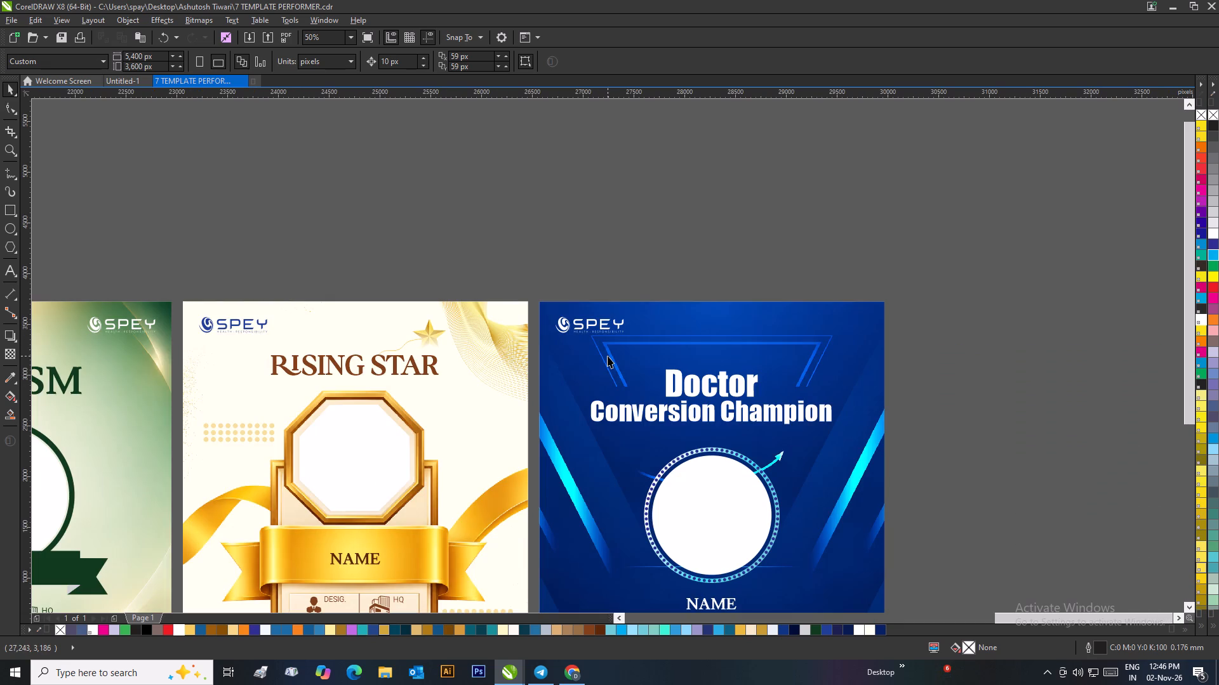
left_click(646, 291)
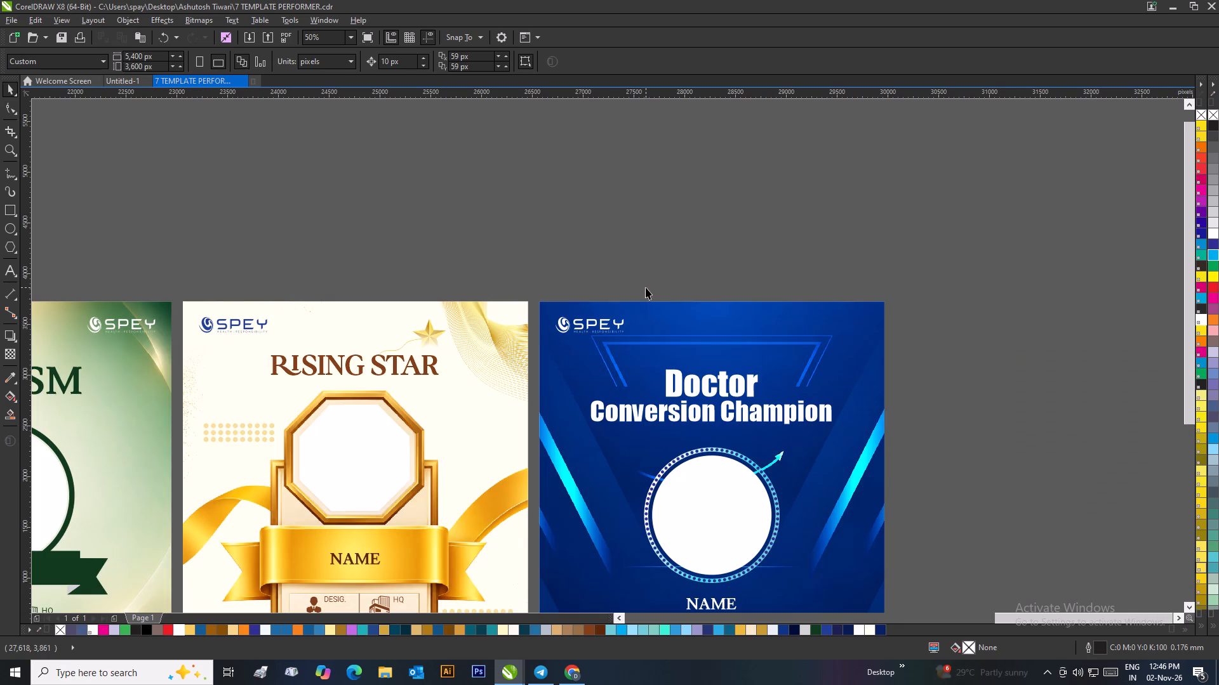
left_click(646, 287)
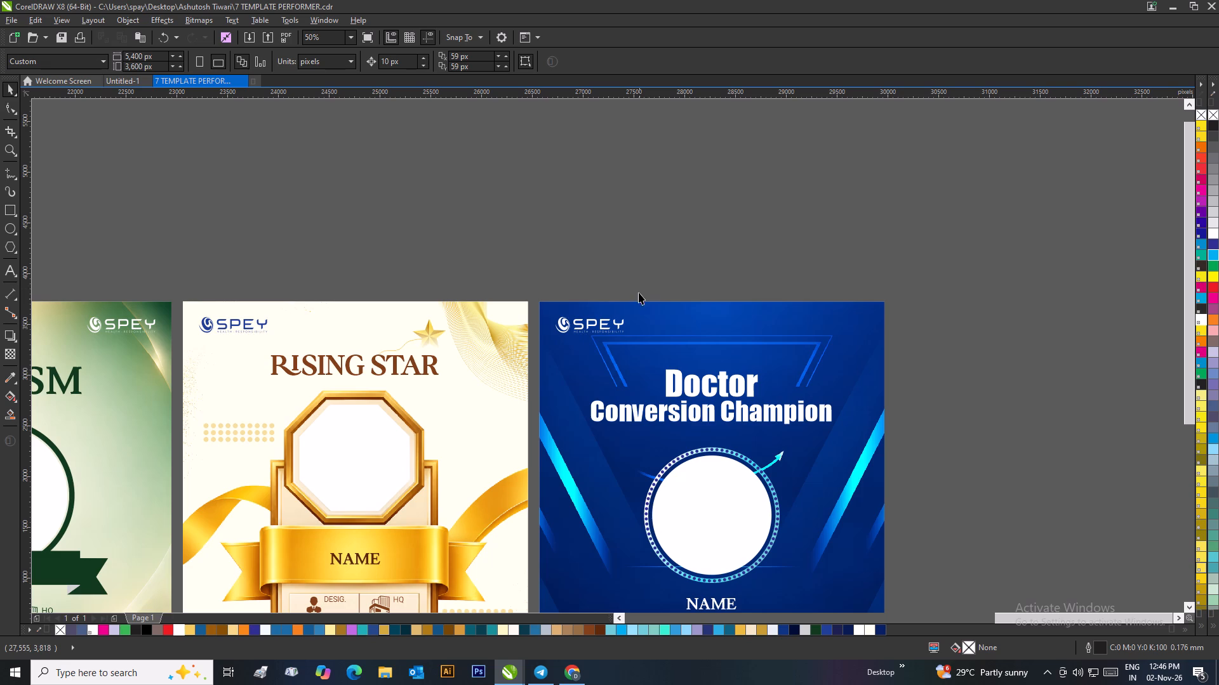
scroll(593, 325, "up", 1)
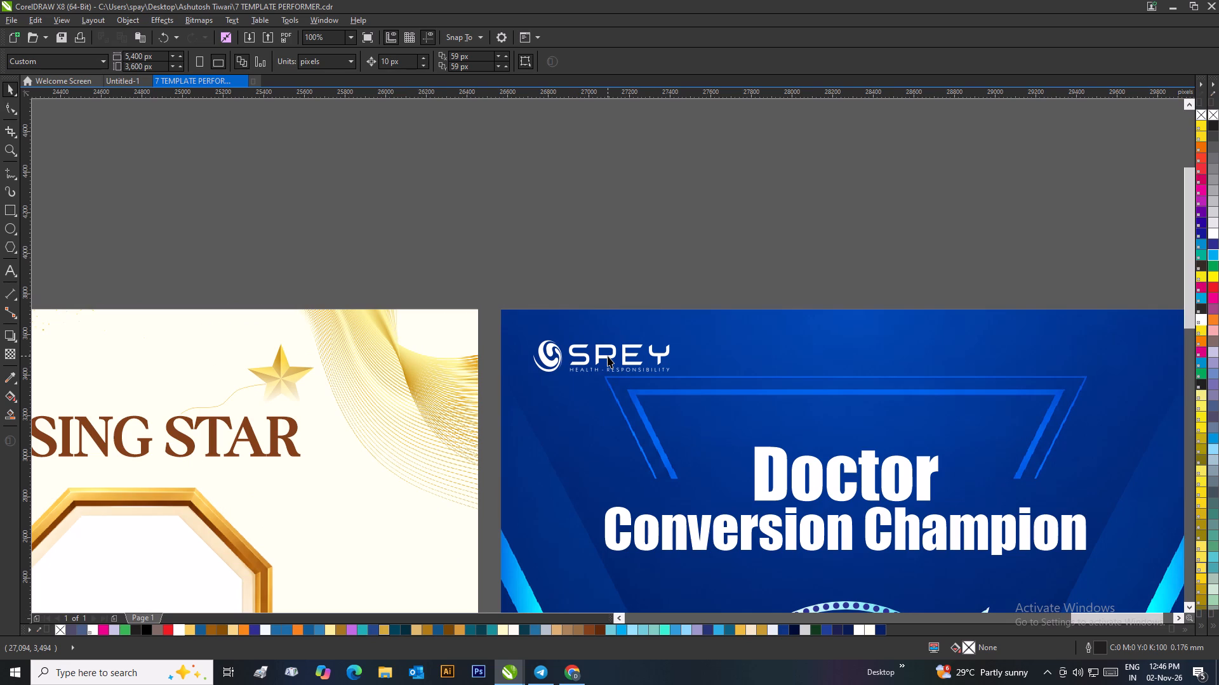
scroll(579, 315, "down", 1)
left_click(718, 261)
scroll(719, 261, "down", 2)
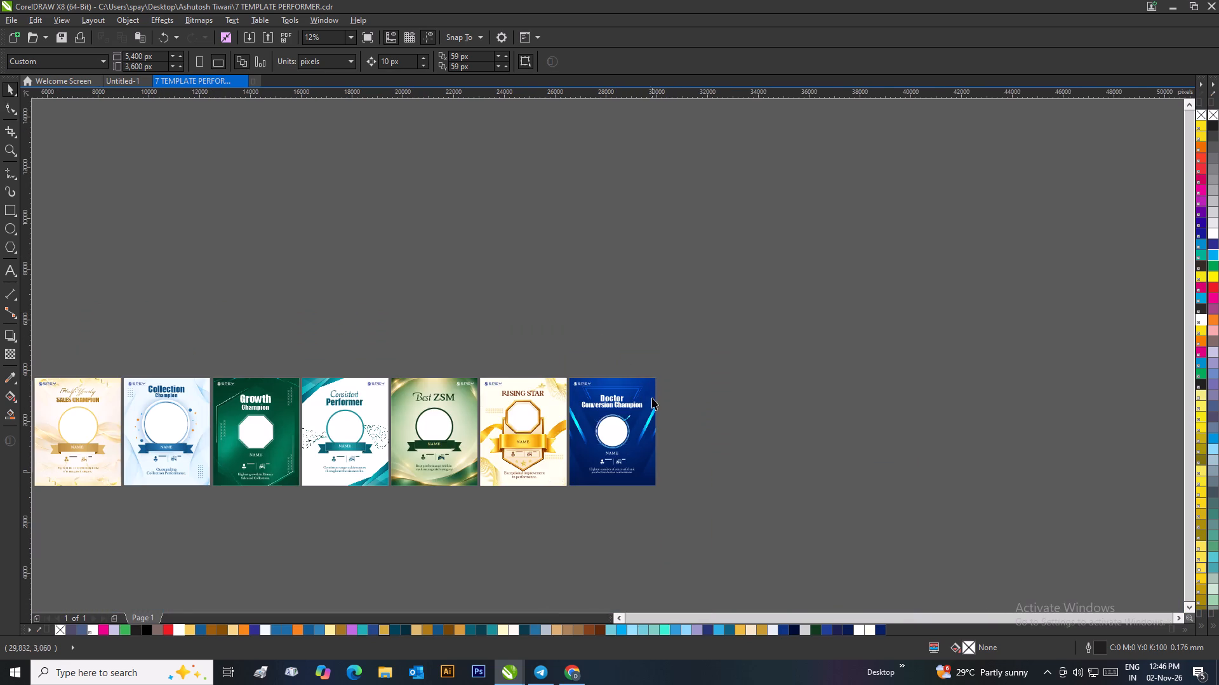
scroll(612, 418, "up", 1)
left_click(825, 357)
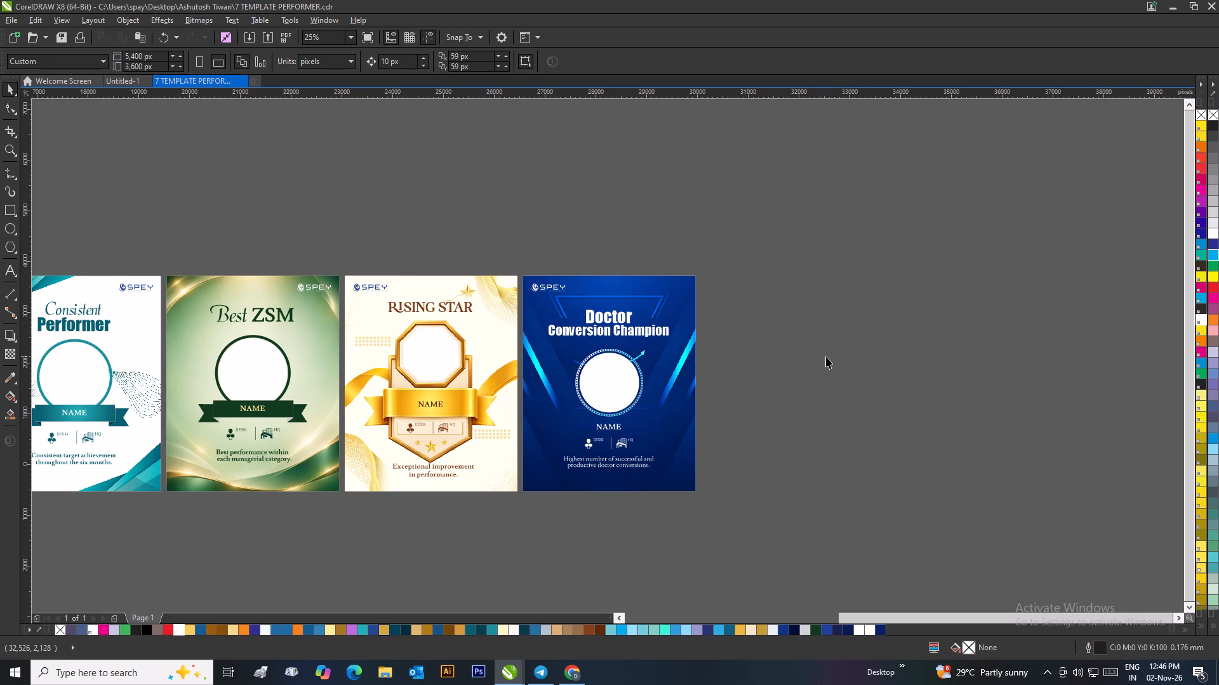
scroll(826, 356, "down", 1)
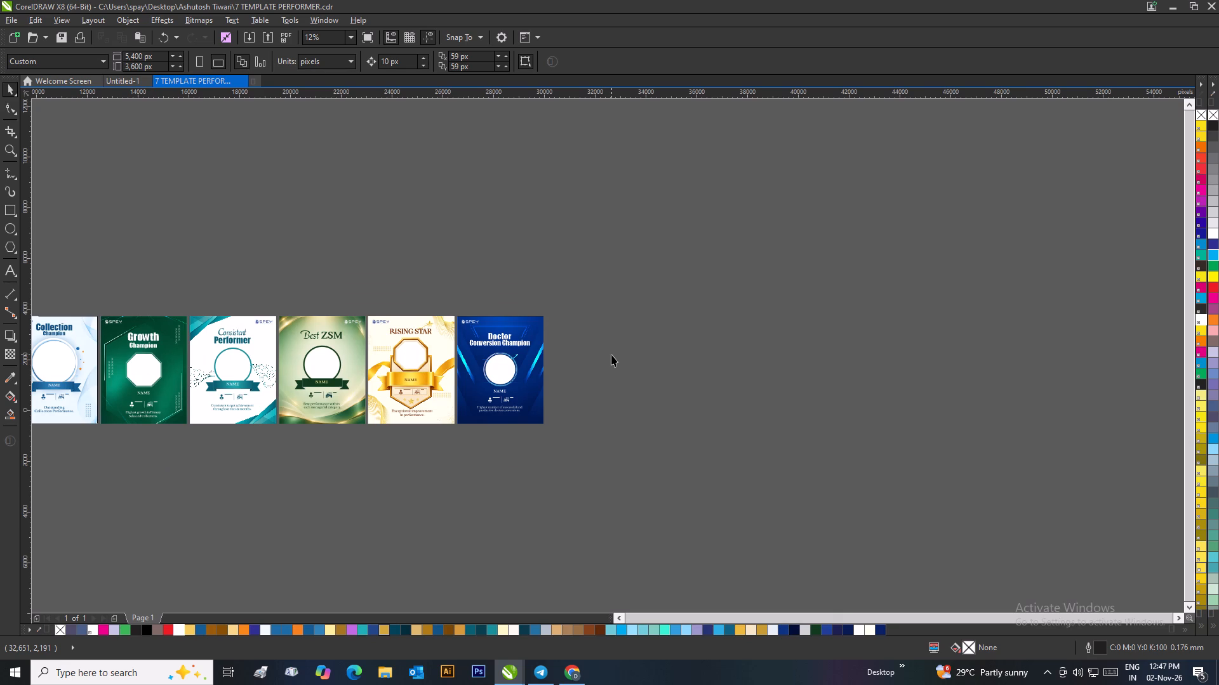
scroll(546, 356, "up", 2)
scroll(374, 261, "up", 2)
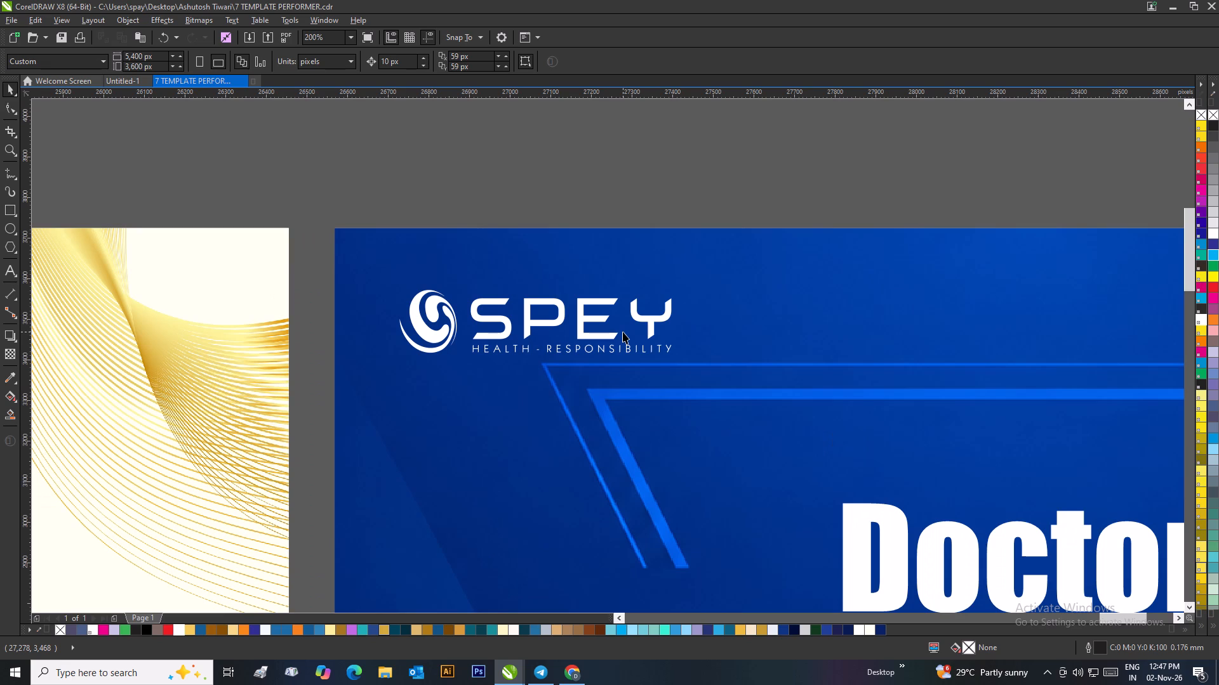
scroll(738, 273, "down", 4)
scroll(564, 347, "down", 2)
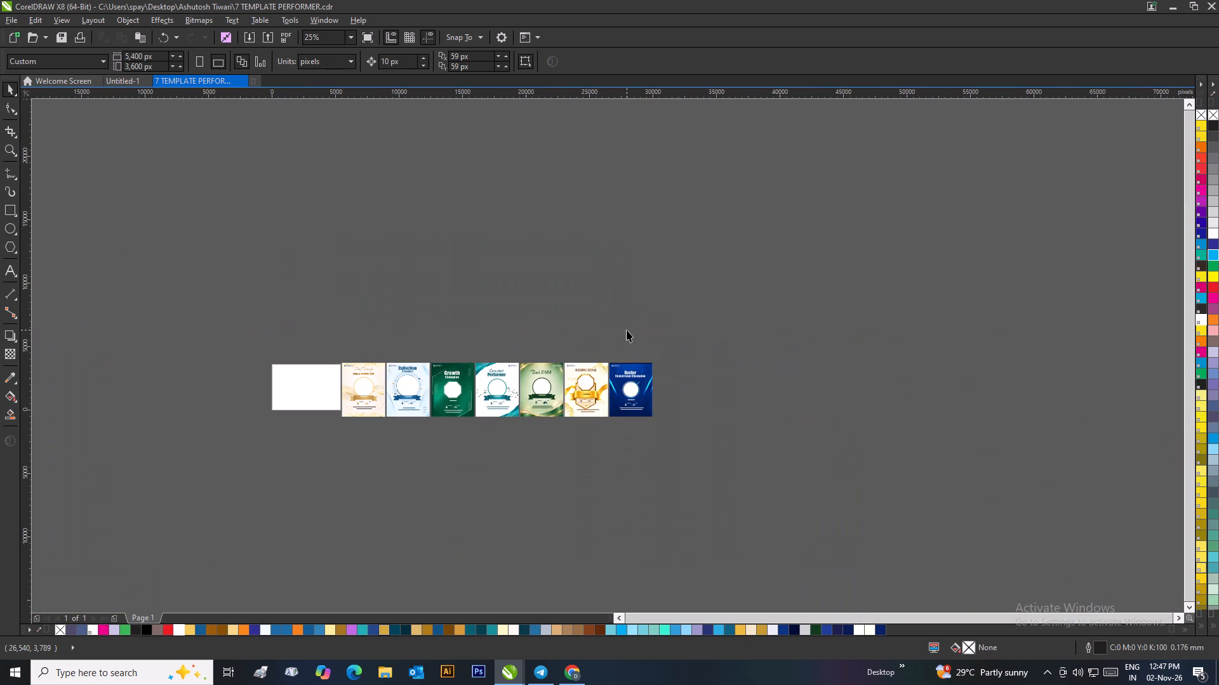
left_click(627, 330)
scroll(632, 367, "up", 3)
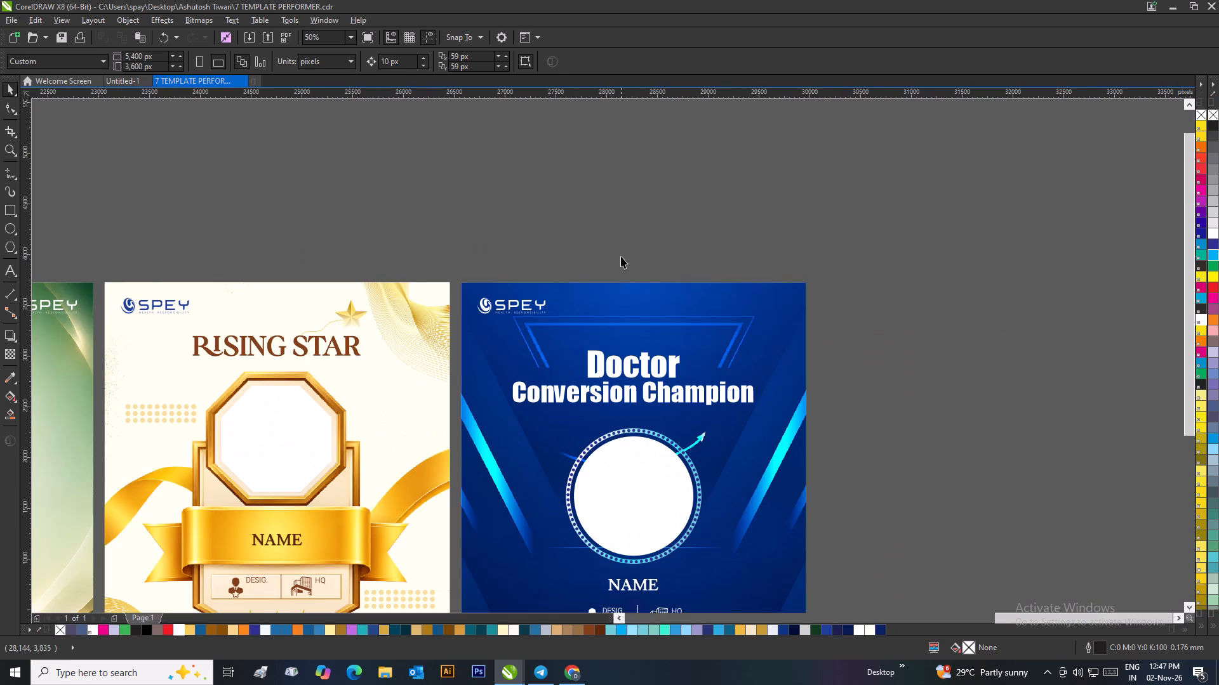
left_click(622, 251)
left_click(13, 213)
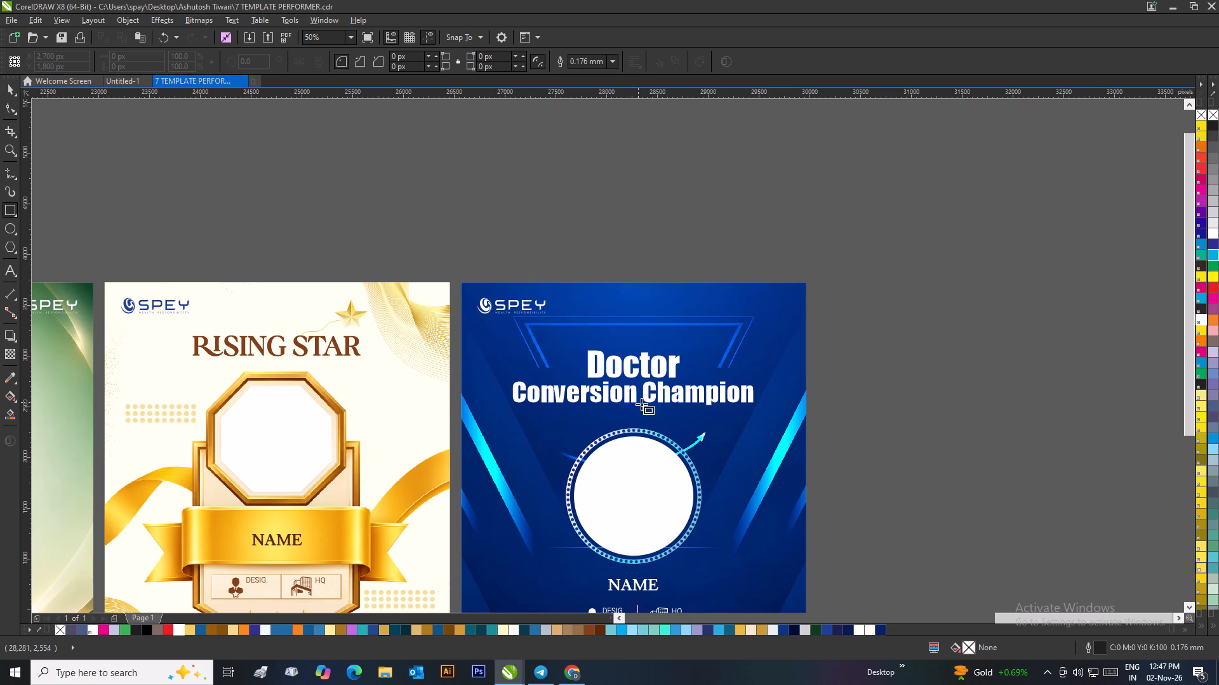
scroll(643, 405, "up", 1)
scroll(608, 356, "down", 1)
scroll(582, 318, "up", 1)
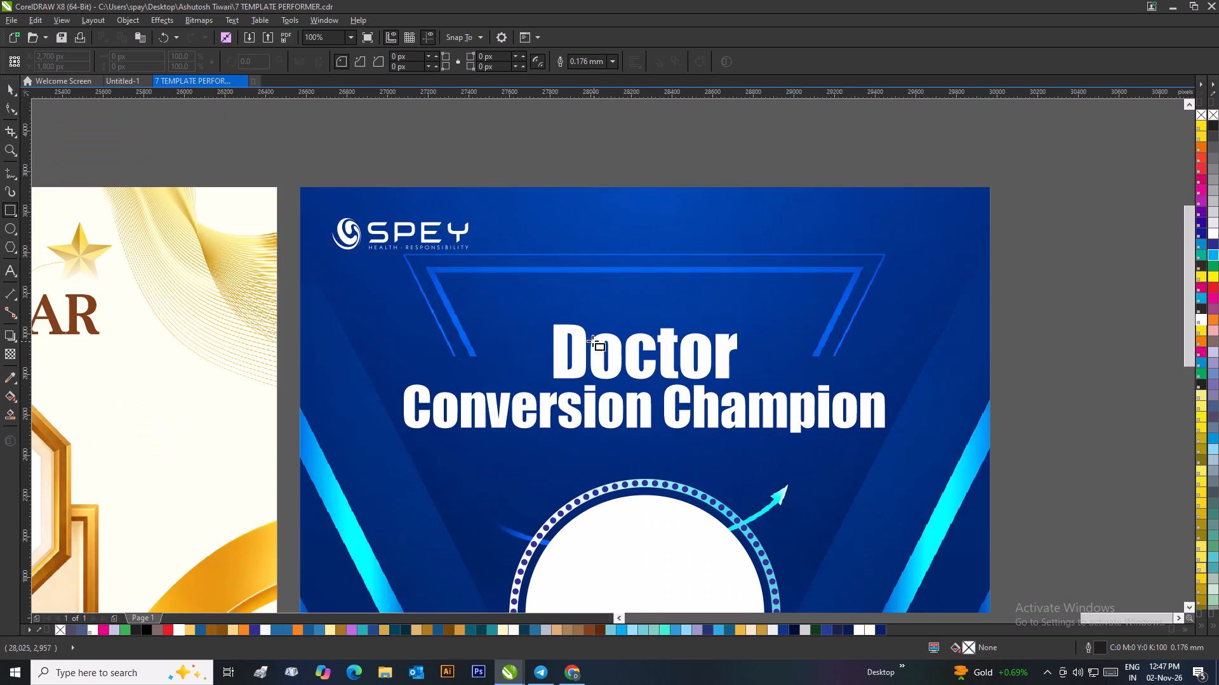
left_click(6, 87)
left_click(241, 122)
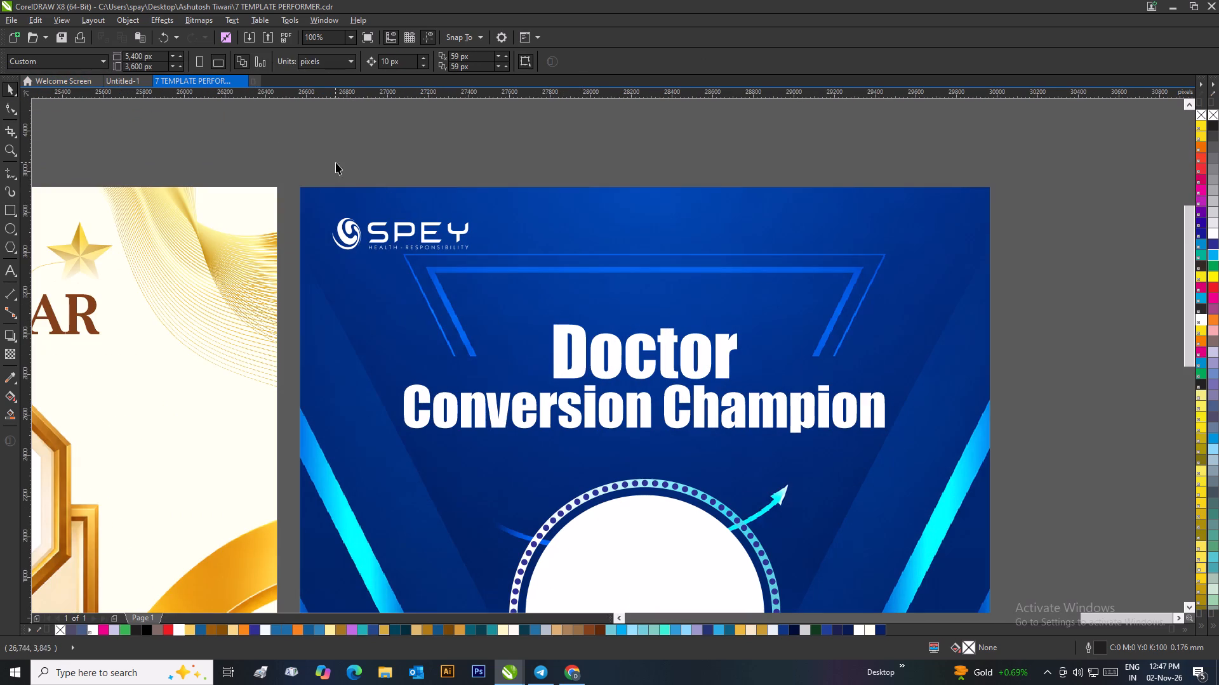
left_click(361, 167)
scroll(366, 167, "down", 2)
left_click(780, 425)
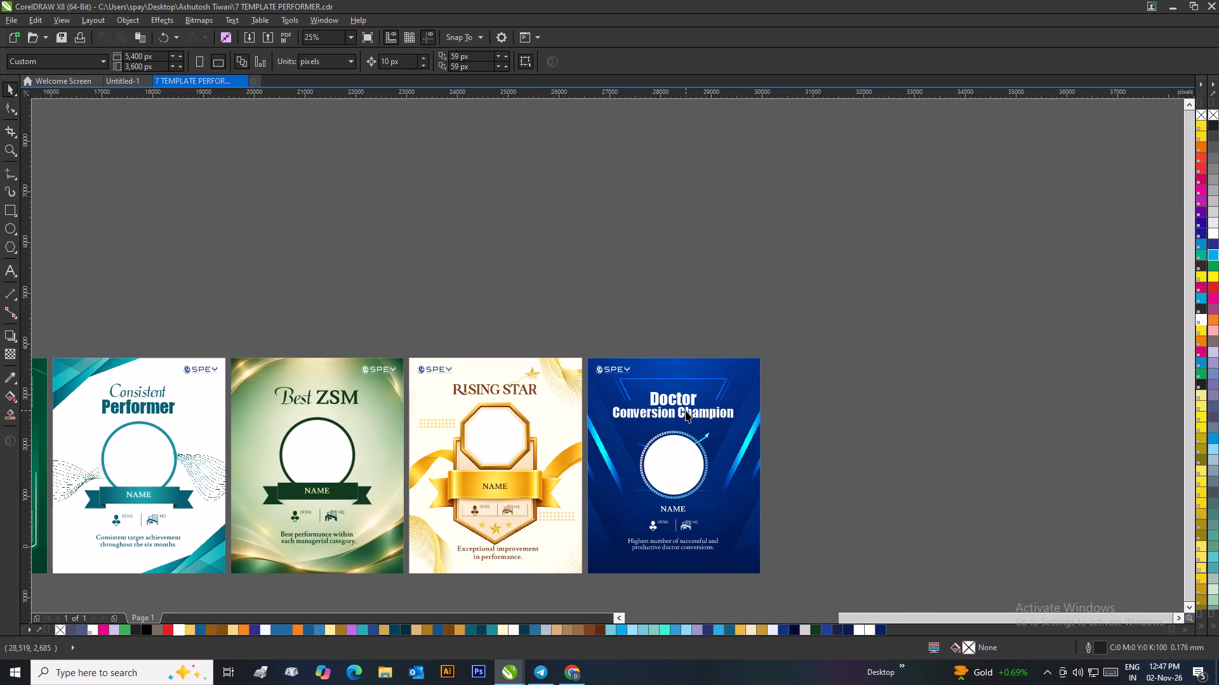
Draw a rectangle about 3,334 by 1,372 px over the logo and title area, starting at the blue template's top-left corner.
left_click(11, 202)
scroll(626, 375, "up", 1)
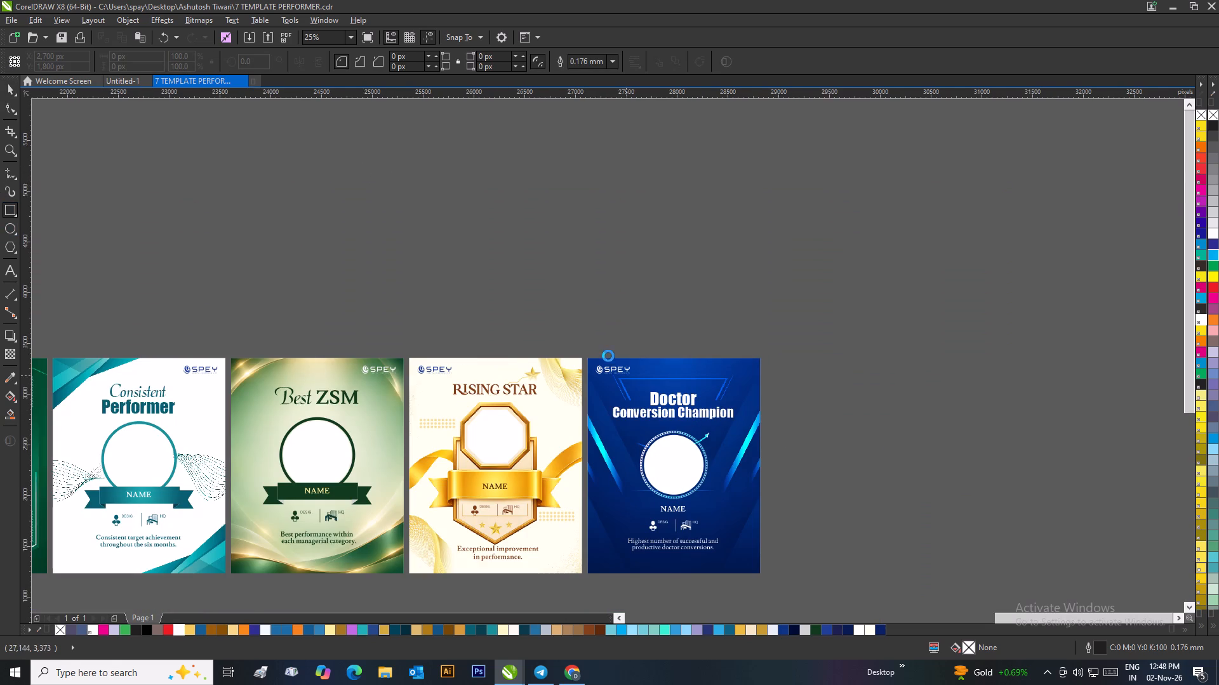
scroll(608, 356, "up", 1)
left_click_drag(456, 285, 565, 419)
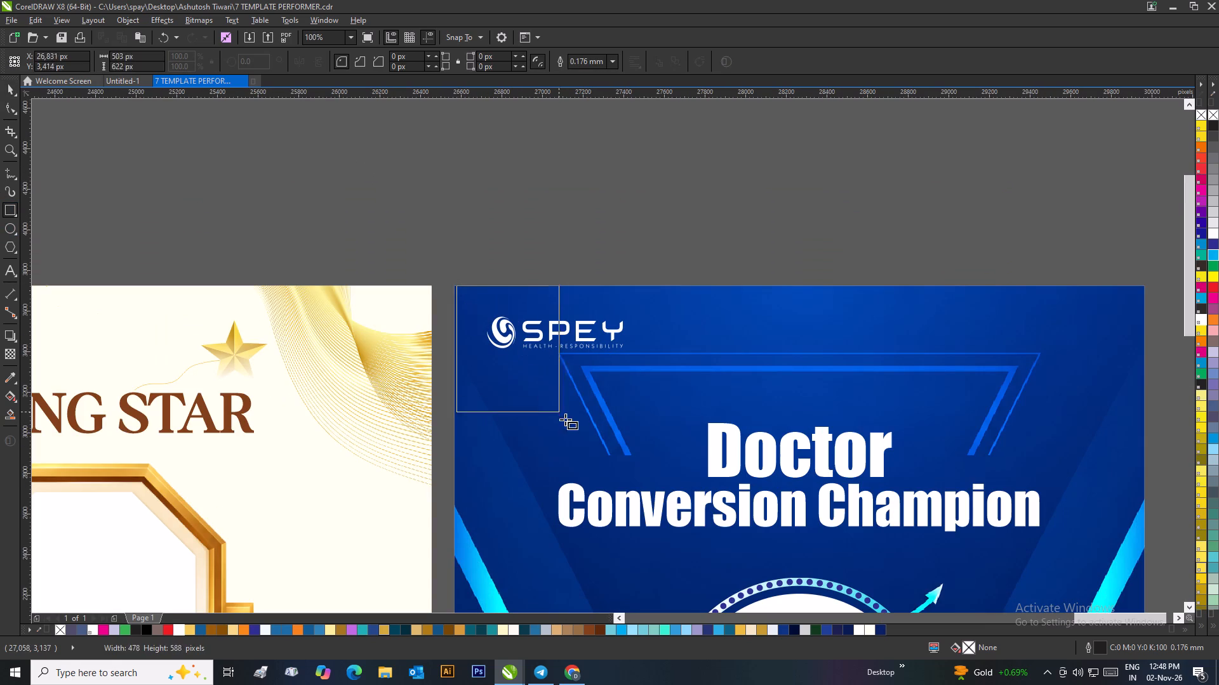
left_click_drag(565, 419, 1134, 564)
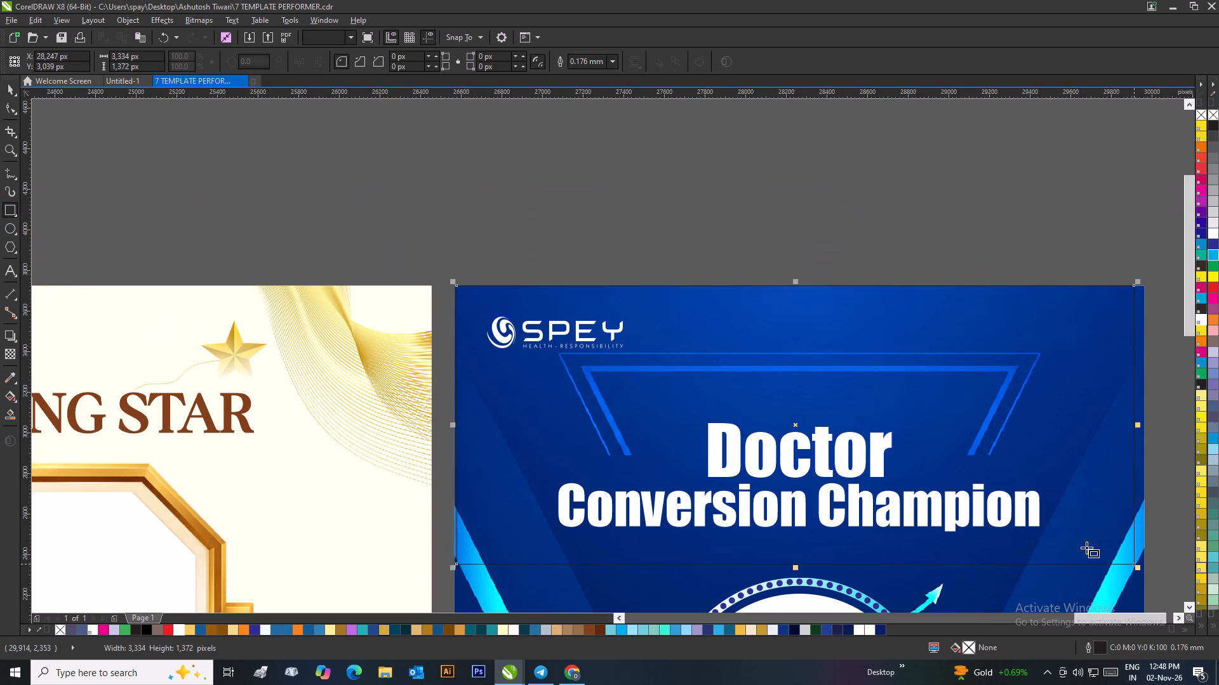
scroll(1058, 526, "down", 2)
scroll(627, 327, "up", 1)
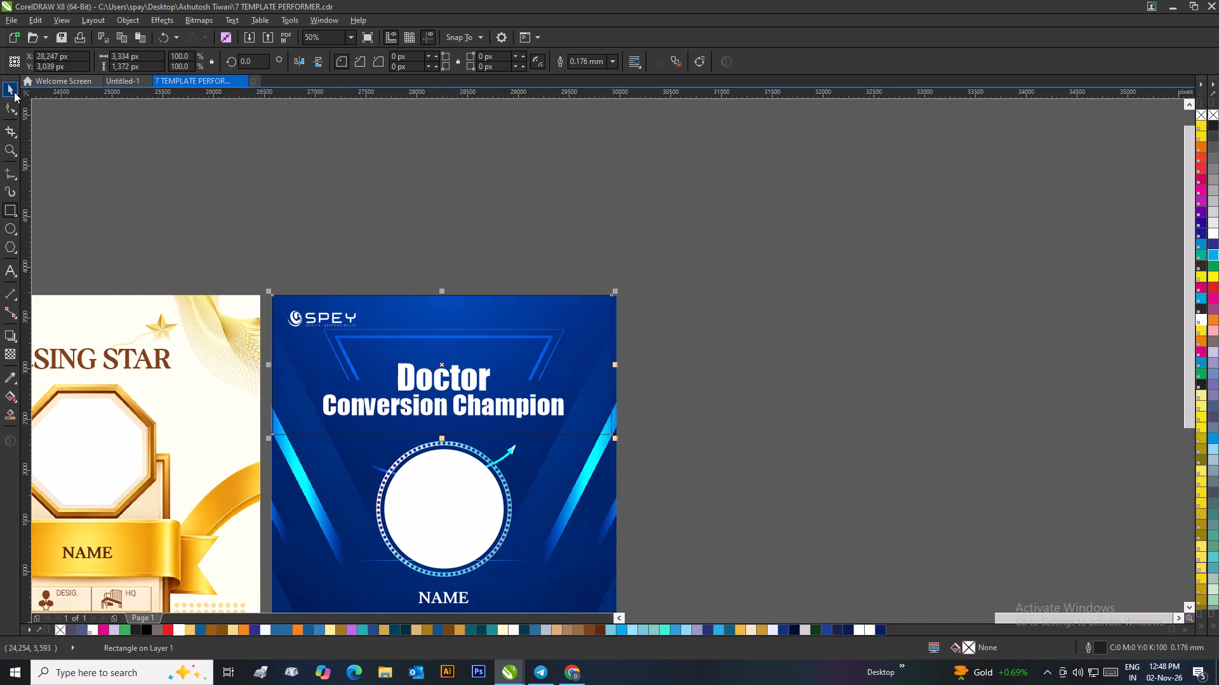
Stretch the rectangle's right side to the blue background's right edge, making it about 3,382 px wide.
left_click(14, 92)
left_click(371, 244)
scroll(551, 349, "up", 1)
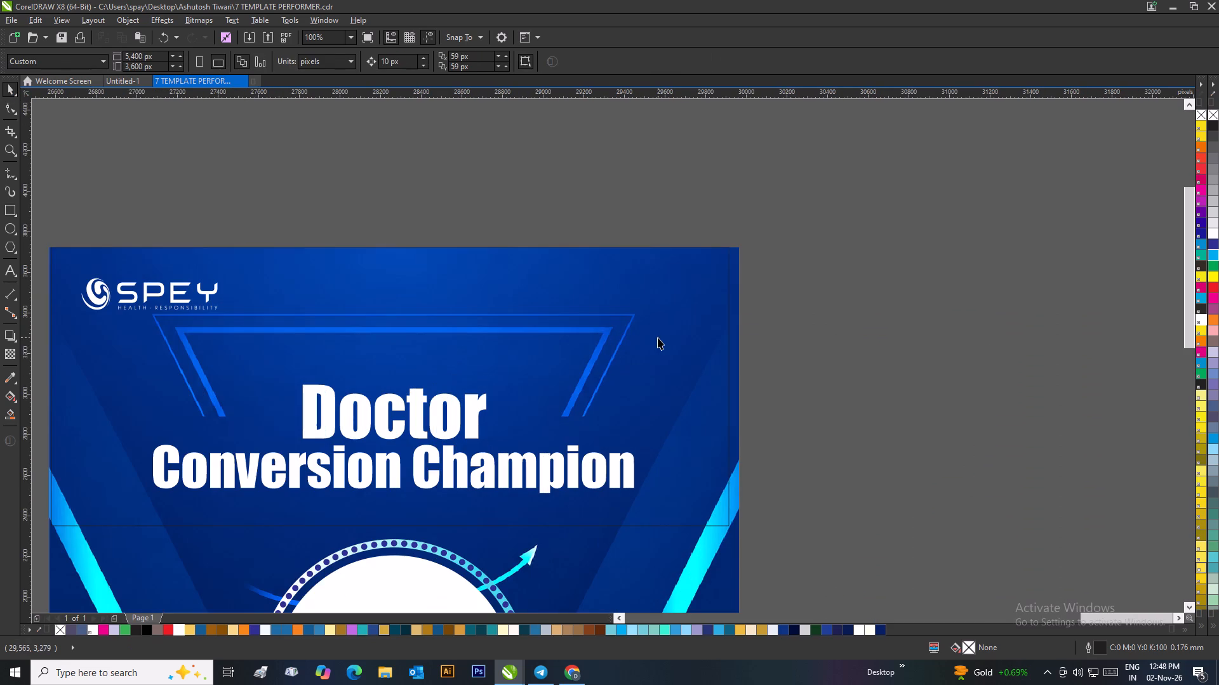
left_click(658, 337)
scroll(724, 362, "up", 1)
scroll(625, 374, "down", 1)
scroll(615, 372, "up", 3)
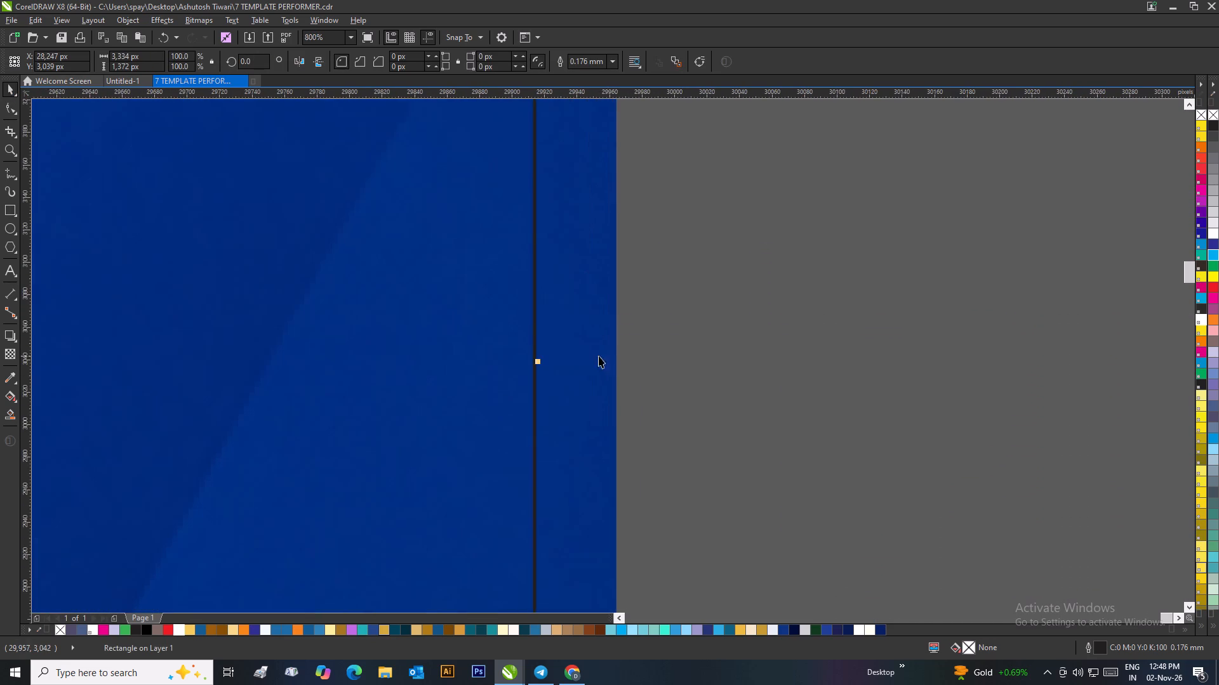
left_click_drag(538, 362, 617, 412)
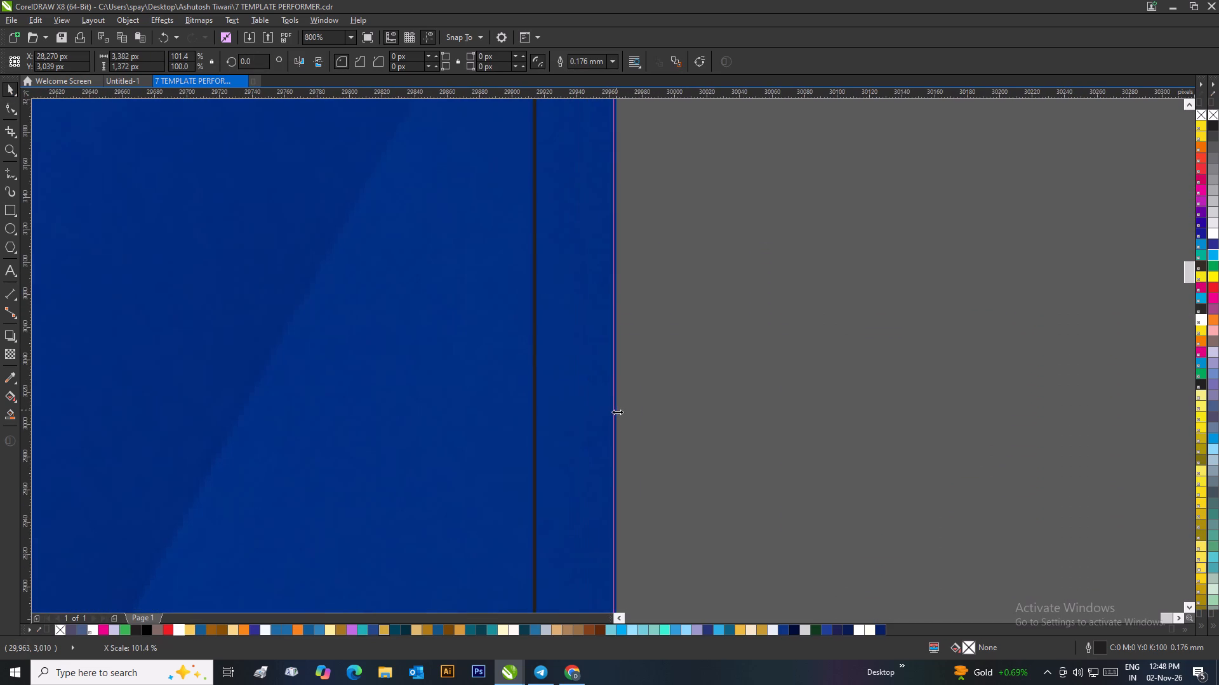
left_click_drag(617, 412, 618, 412)
left_click(682, 401)
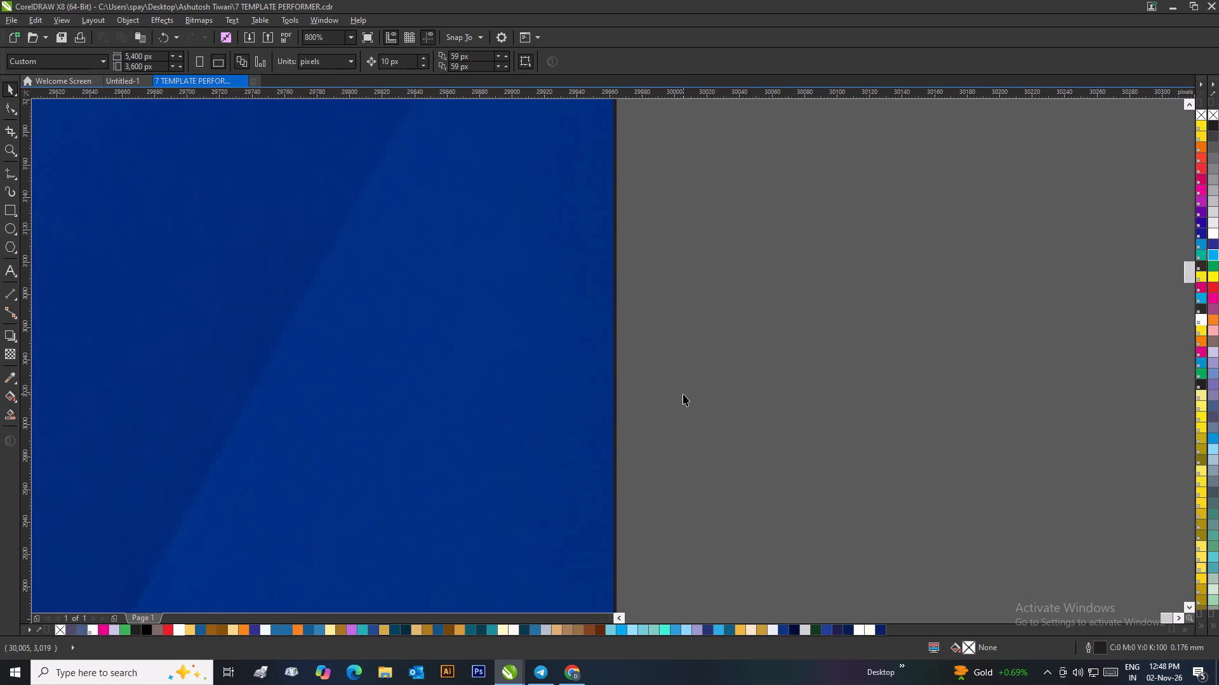
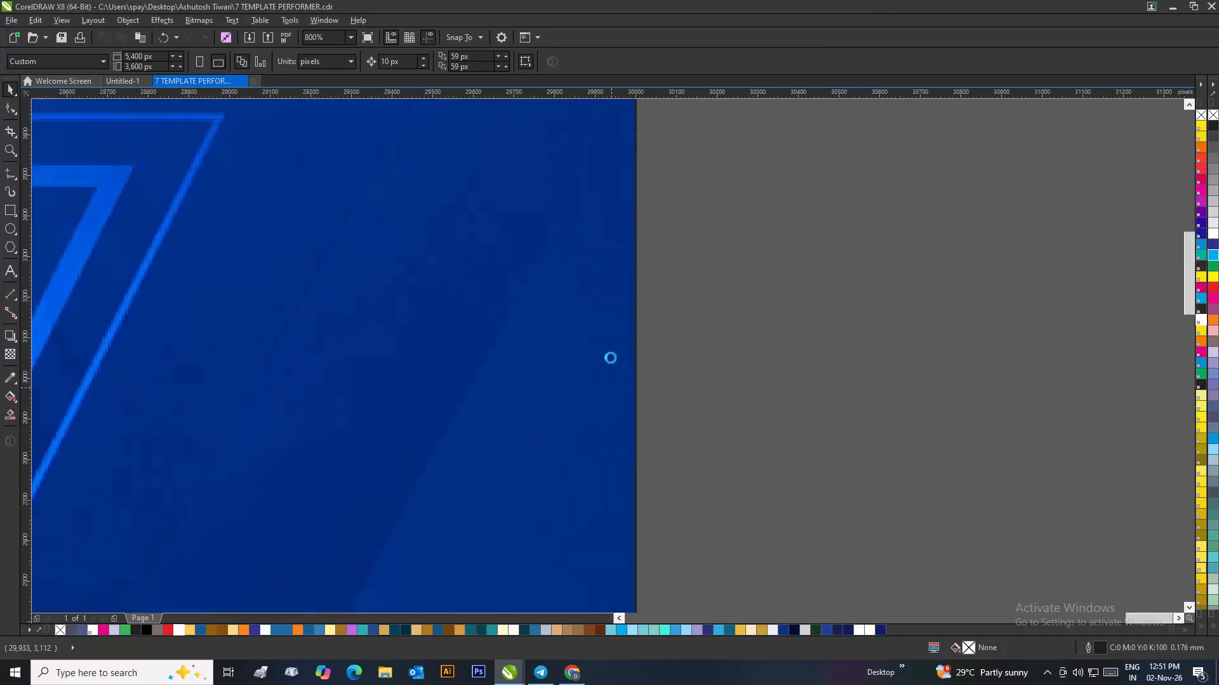
Remove the outline from the rectangle covering the logo and title area of the blue Doctor Conversion Champion template.
scroll(608, 356, "down", 2)
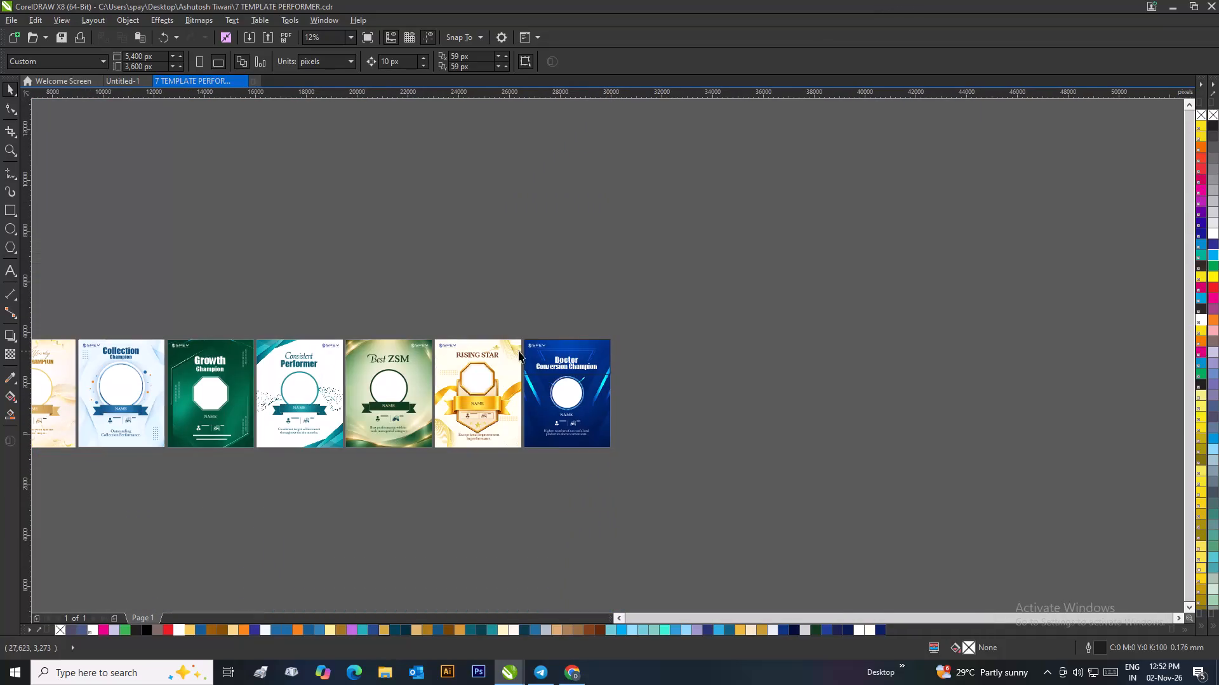
scroll(460, 344, "up", 1)
left_click(796, 327)
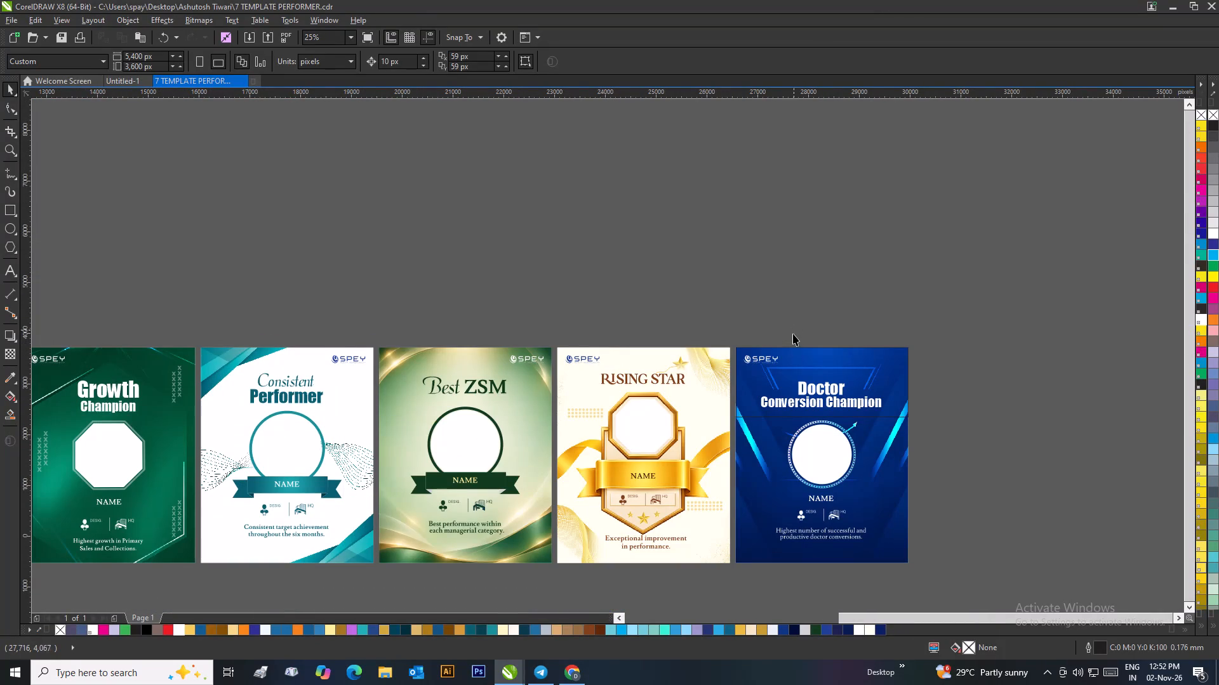
scroll(785, 371, "up", 1)
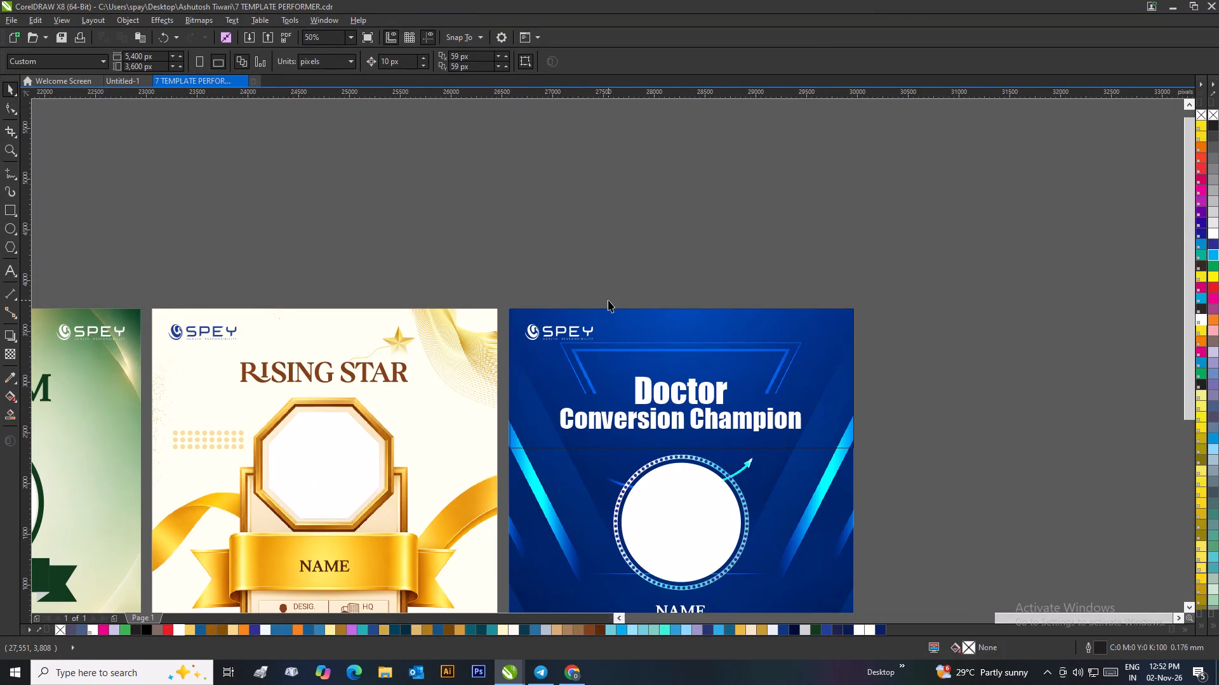
left_click(764, 271)
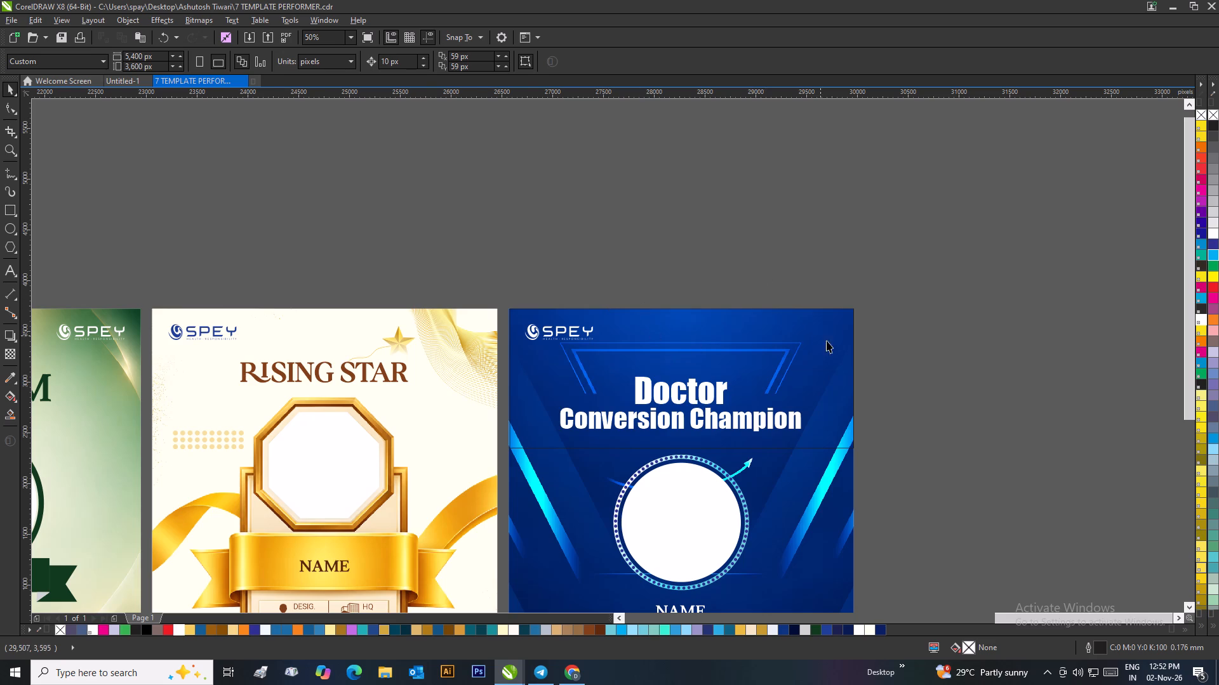
scroll(844, 337, "up", 2)
left_click(612, 316)
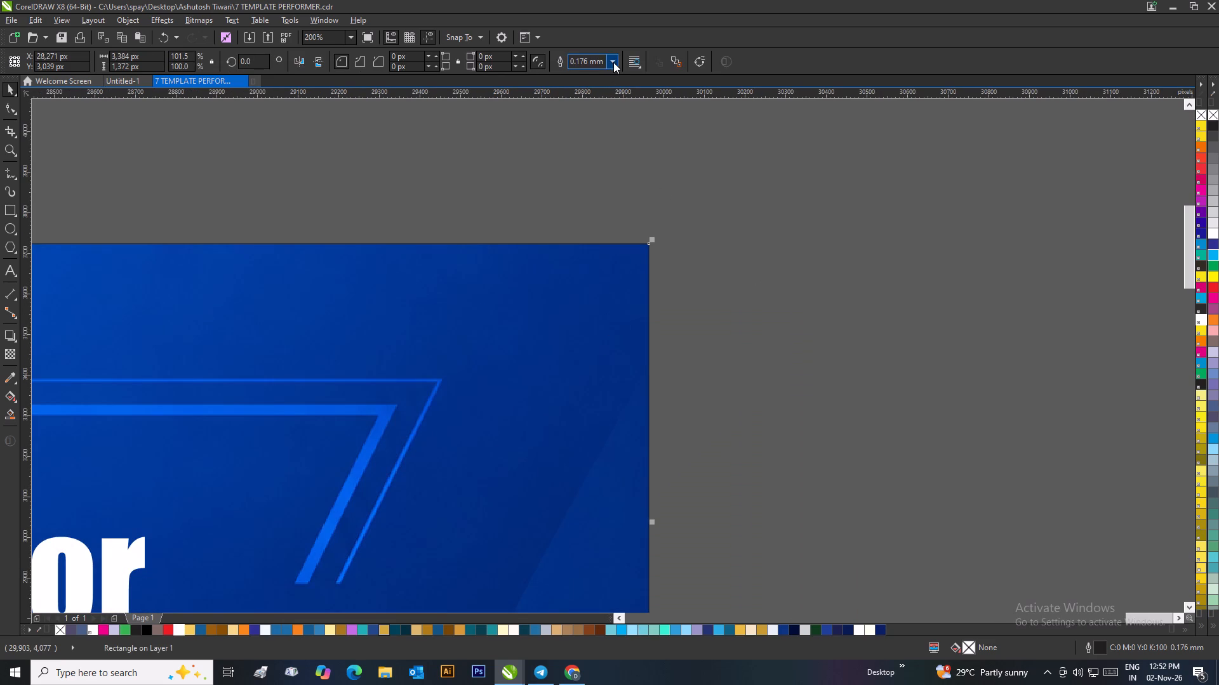
left_click(613, 62)
left_click(606, 72)
left_click(656, 135)
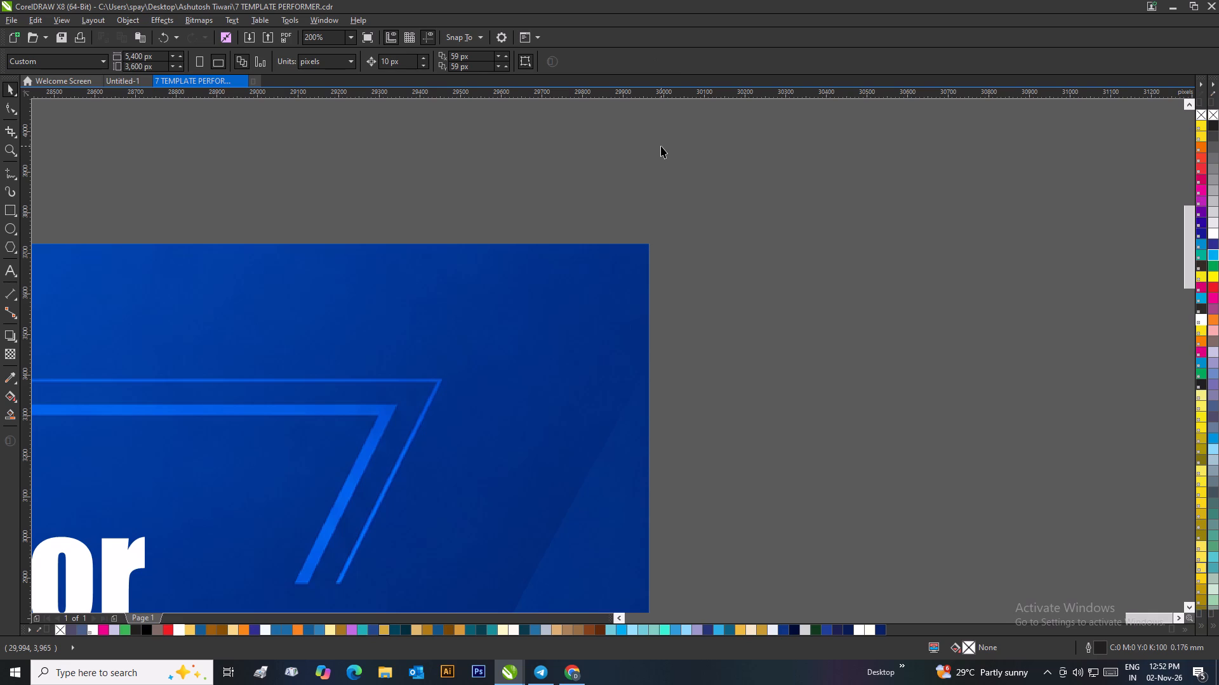
scroll(661, 146, "down", 3)
scroll(463, 386, "up", 1)
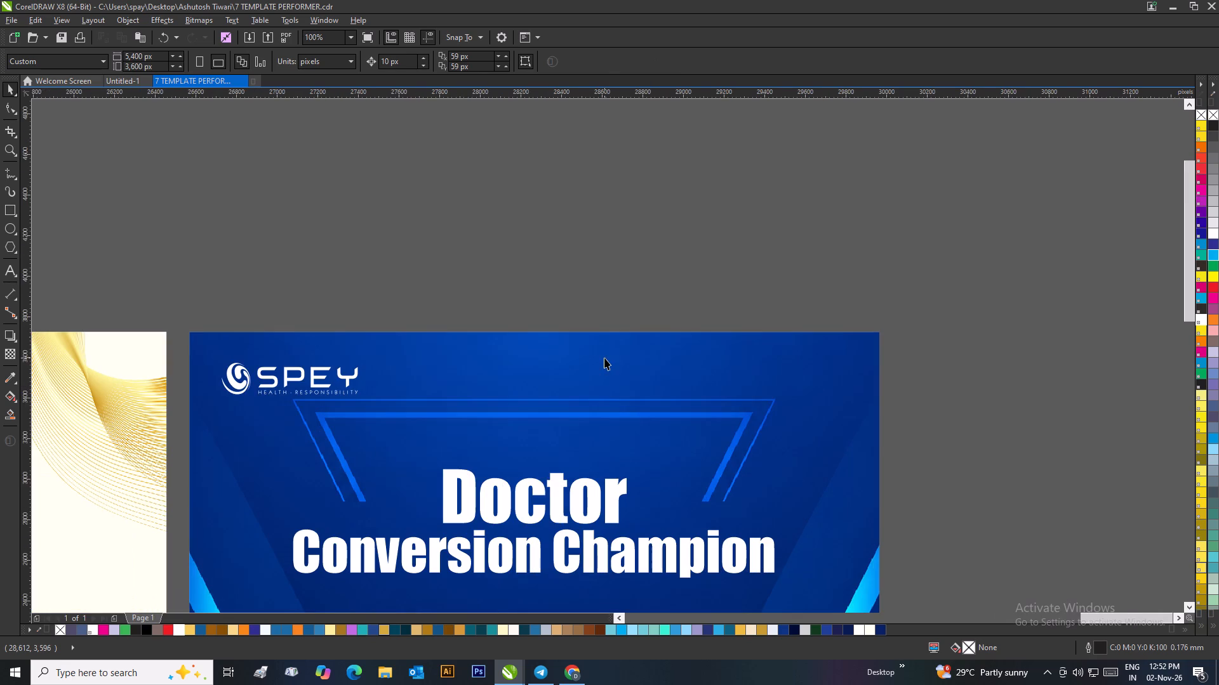
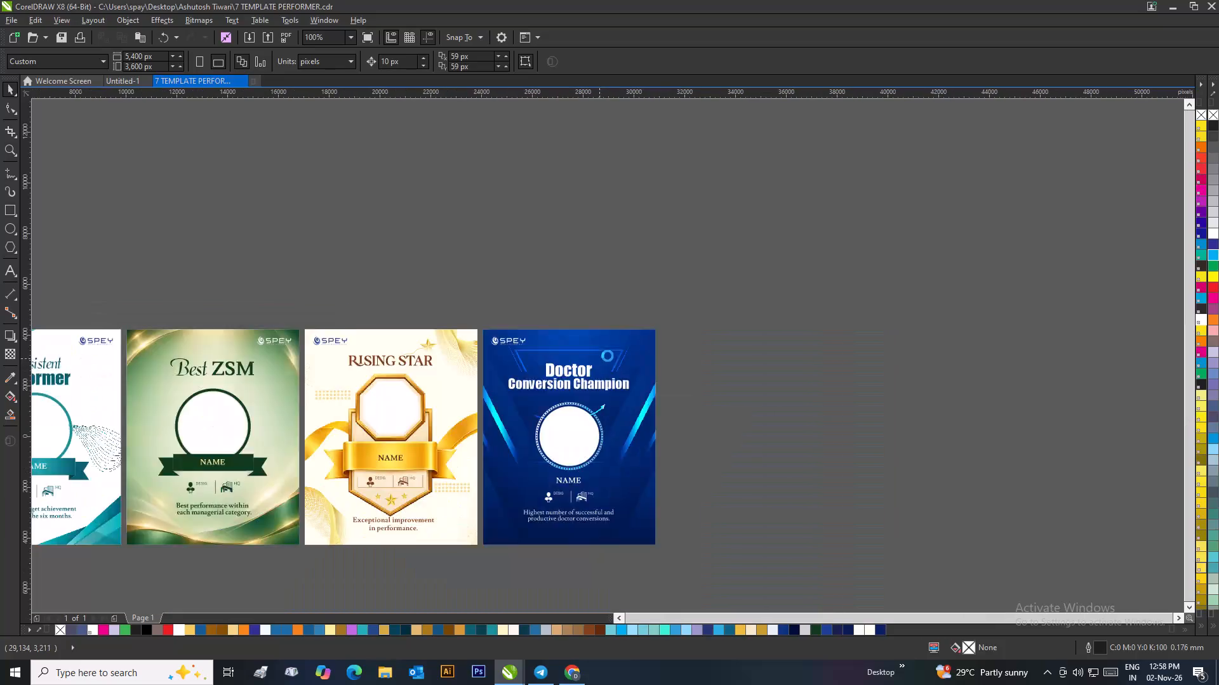
Ungroup all objects of the cream Half-Yearly Sales Champion template and isolate its SPEY logo.
left_click(708, 375)
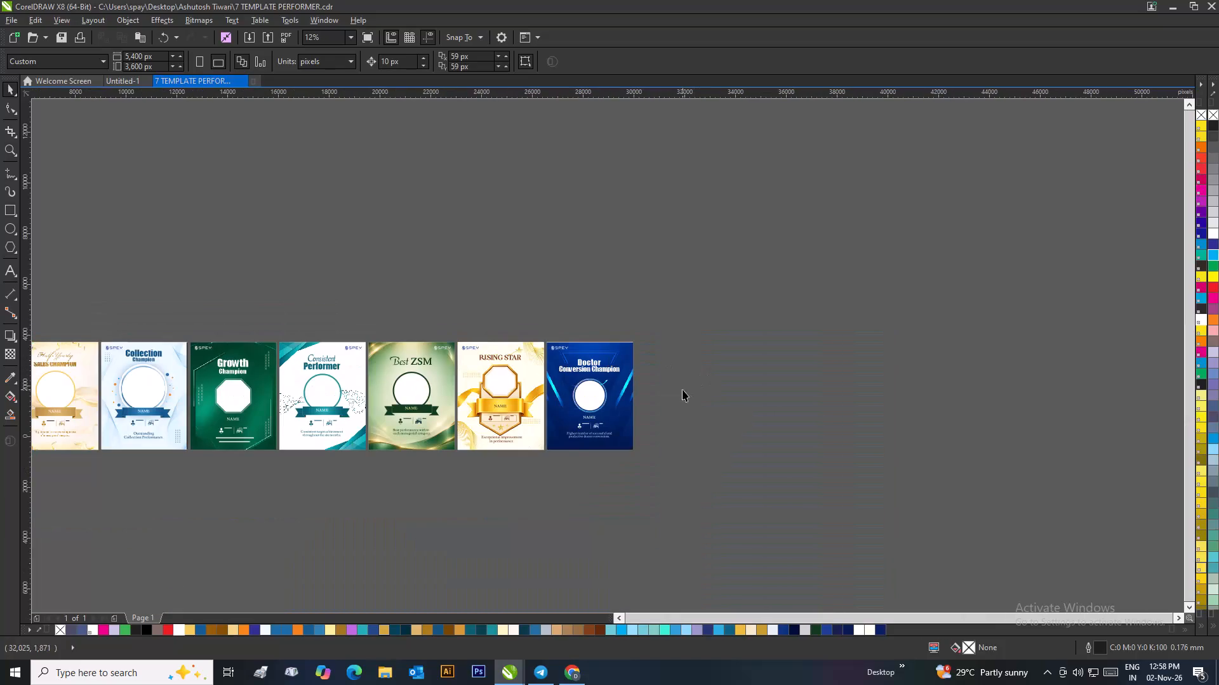
left_click(554, 294)
scroll(580, 365, "up", 1)
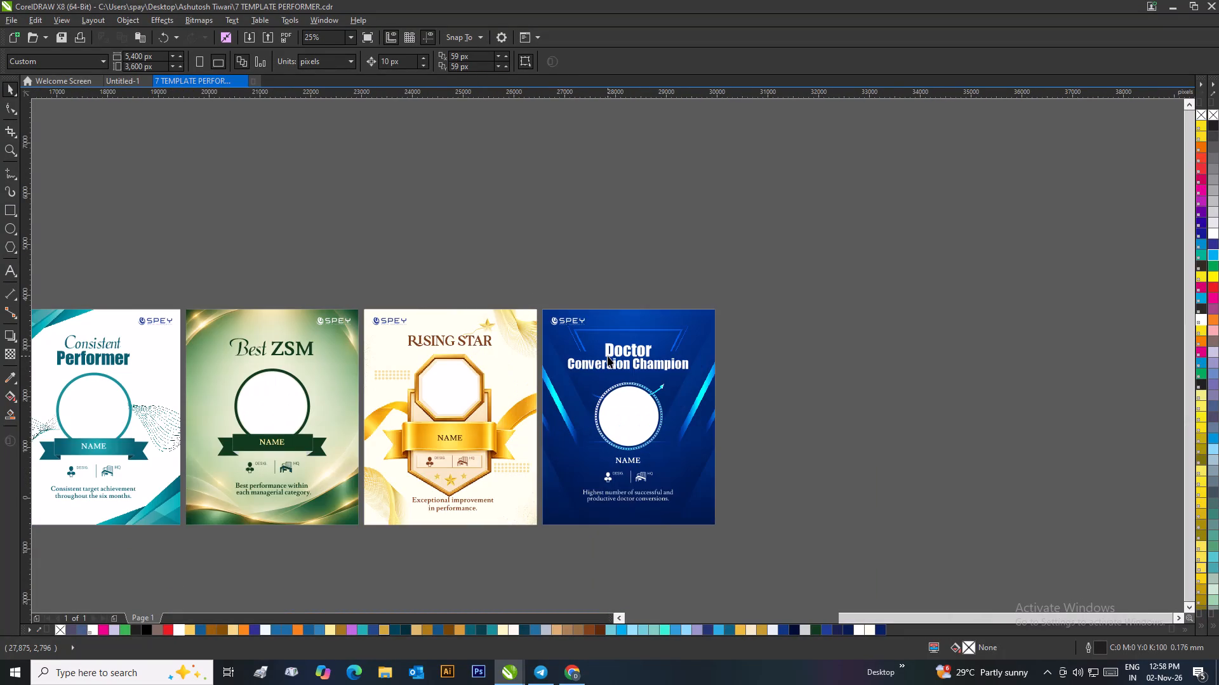
scroll(608, 356, "down", 2)
scroll(366, 362, "up", 2)
scroll(594, 310, "up", 1)
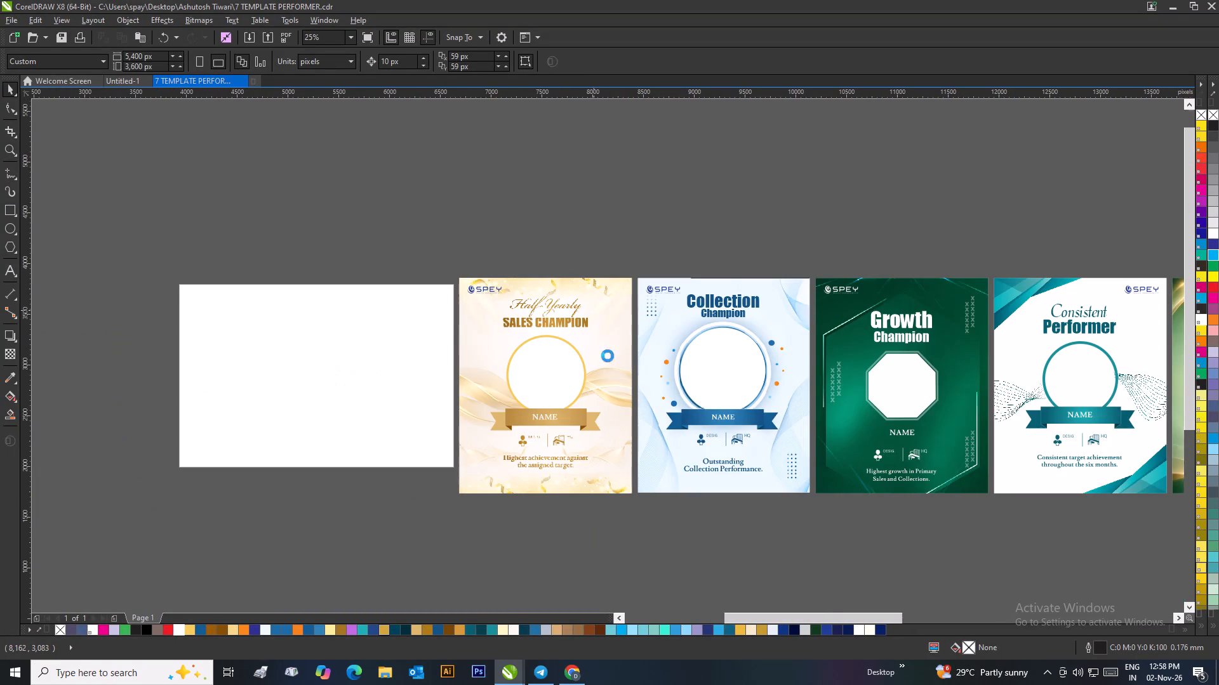
left_click_drag(465, 278, 342, 334)
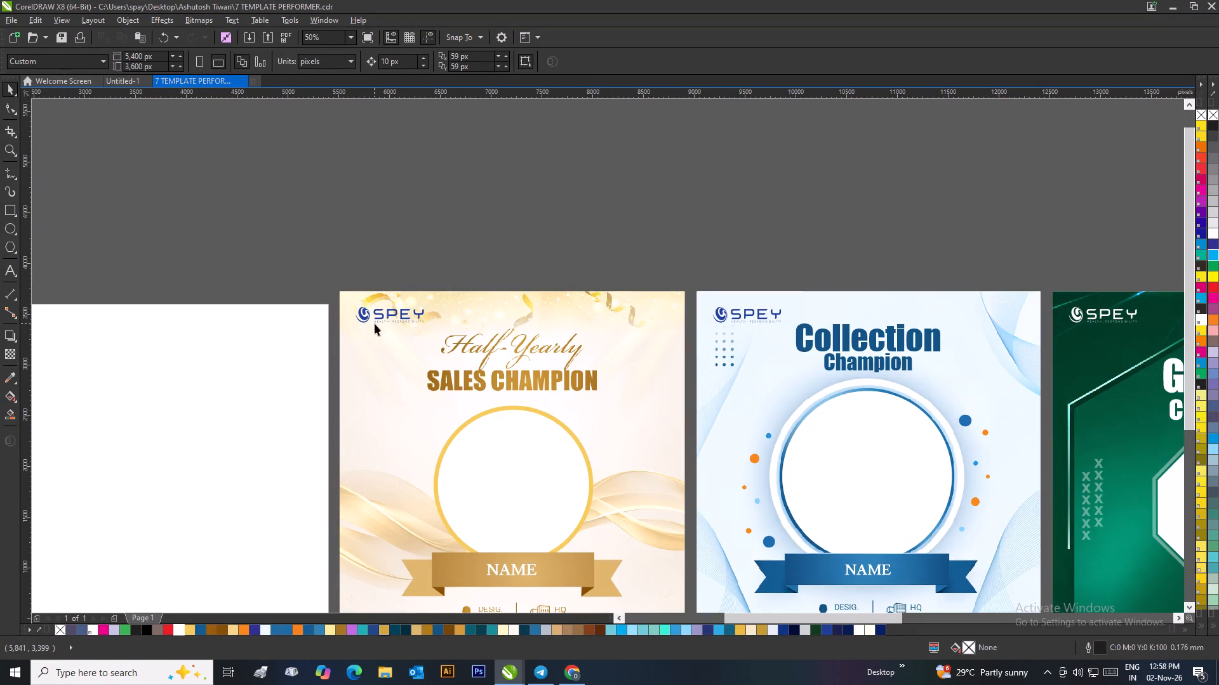
left_click(380, 321)
right_click(380, 321)
left_click_drag(418, 375, 422, 398)
left_click(441, 259)
left_click(418, 316)
right_click(418, 316)
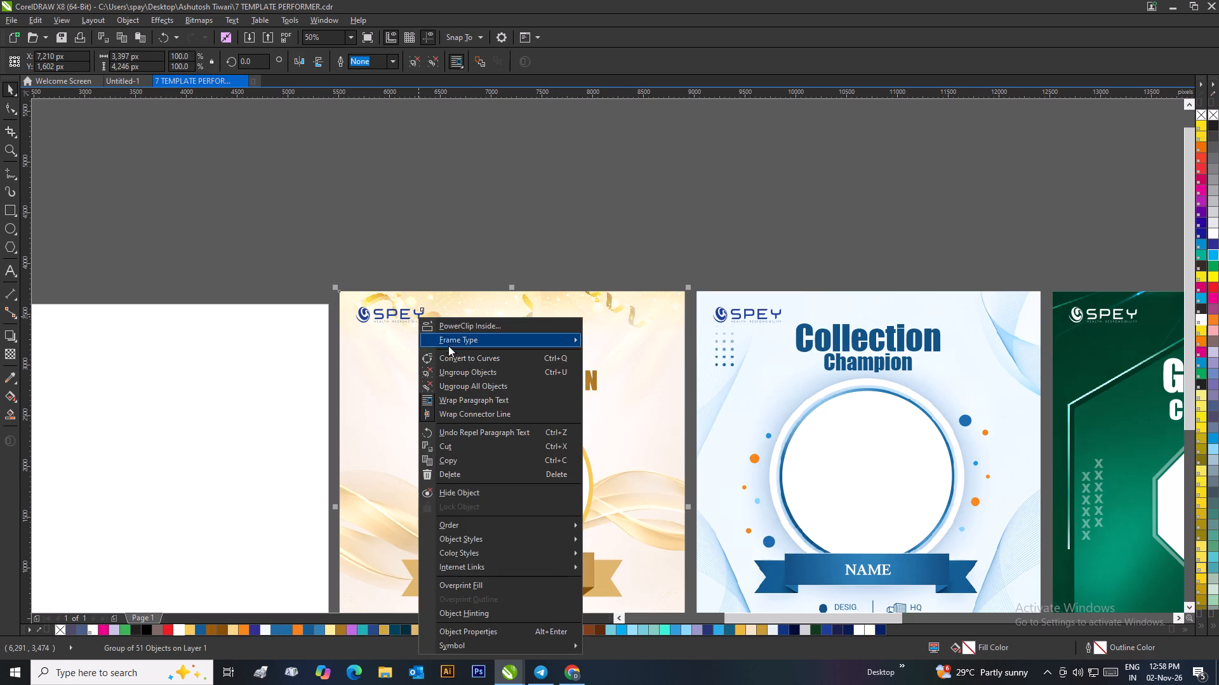
left_click(460, 384)
left_click(462, 249)
left_click_drag(437, 266, 349, 337)
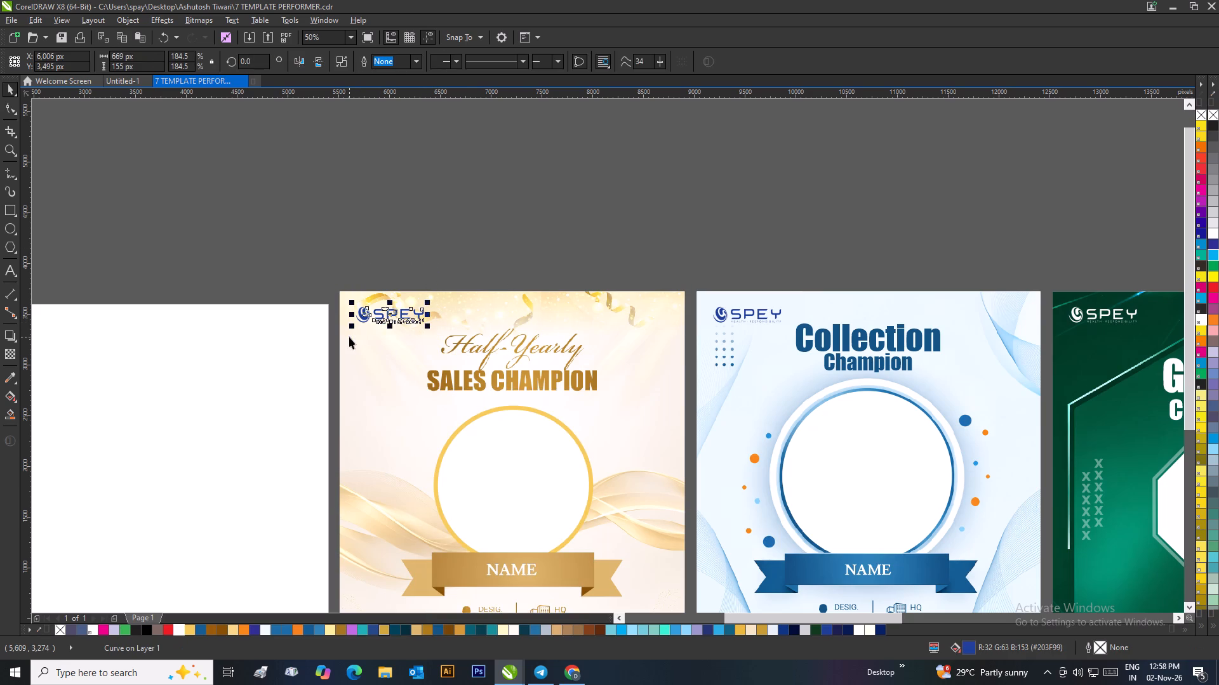
key("ctrl+g")
left_click(447, 209)
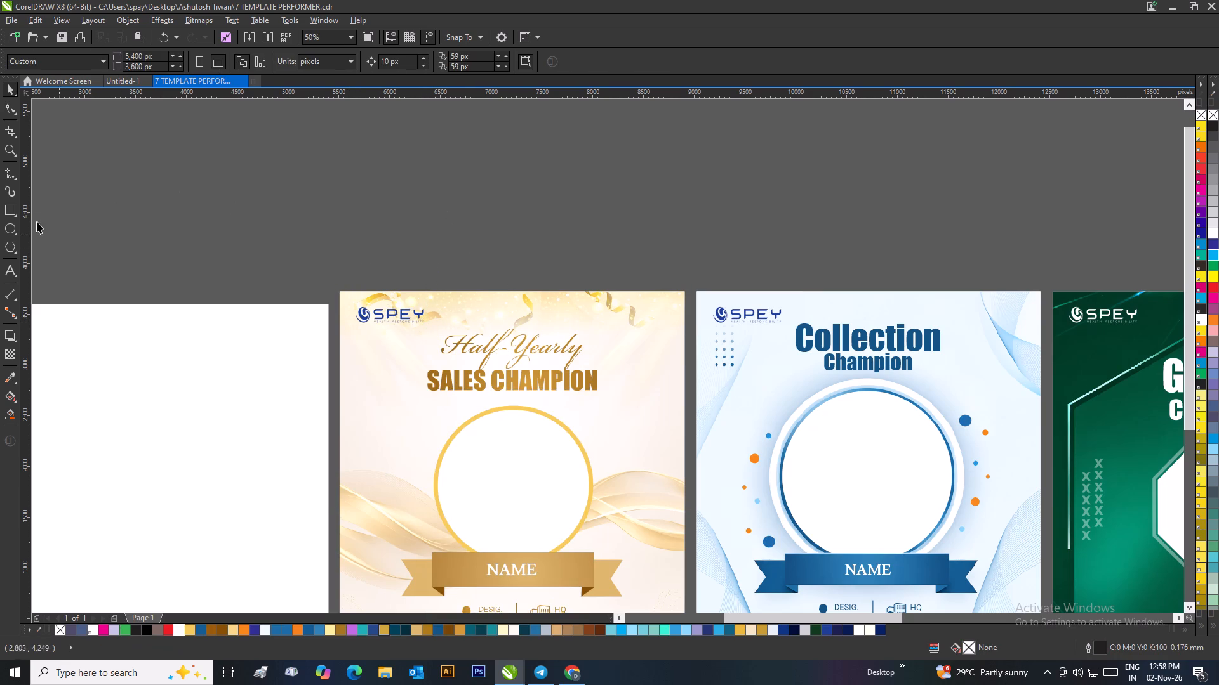
Draw a rectangle about 706 by 444 px around the SPEY logo on the Half-Yearly Sales Champion template.
left_click(11, 207)
left_click_drag(347, 296, 419, 349)
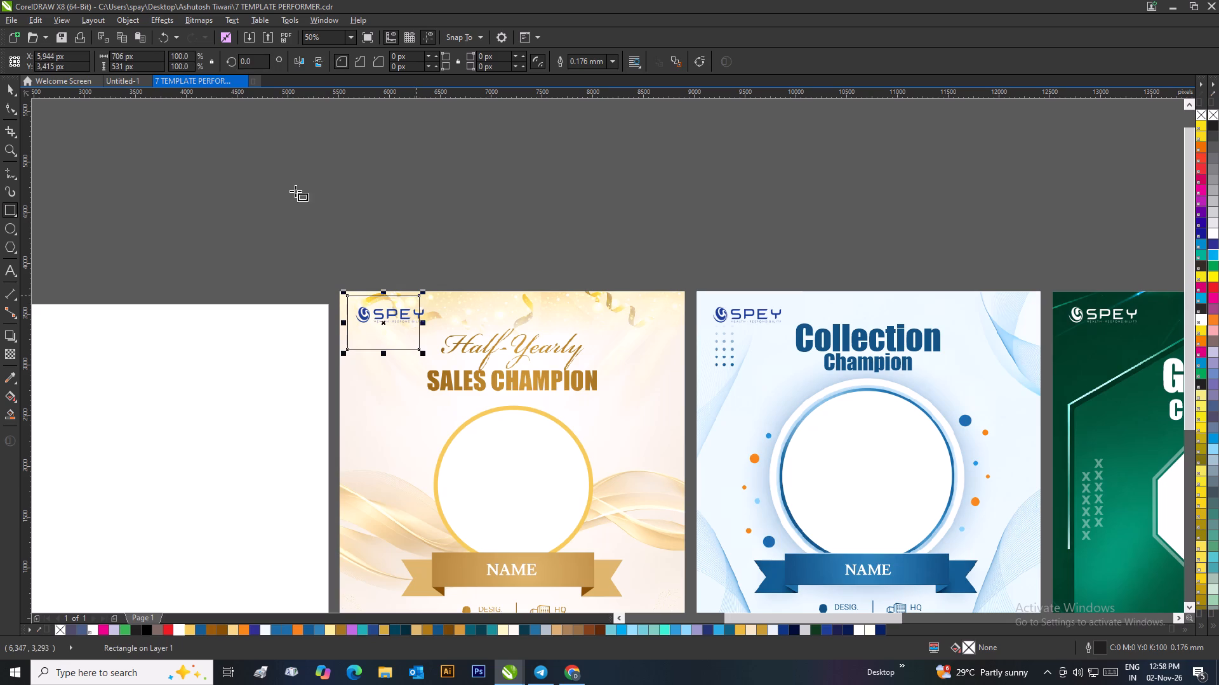
left_click_drag(385, 353, 412, 344)
left_click(3, 88)
left_click(213, 133)
Align the logo rectangle to the top-left corner of the Half-Yearly Sales Champion background.
left_click(391, 305)
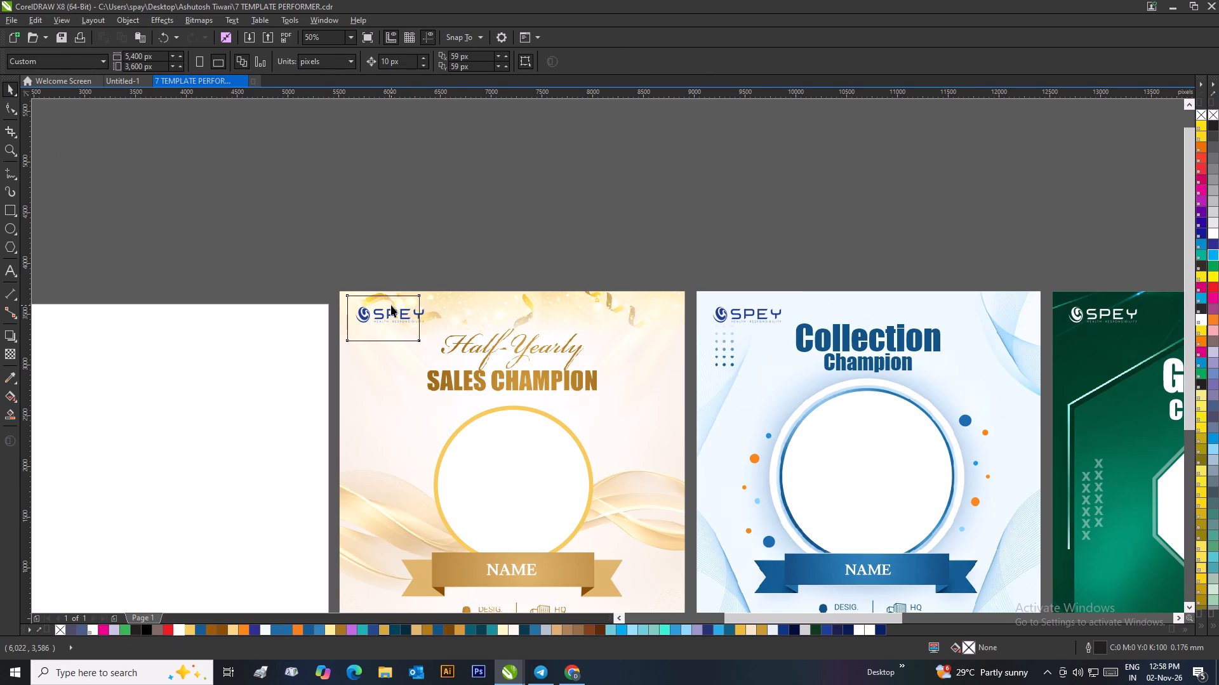
left_click(436, 301, "shift")
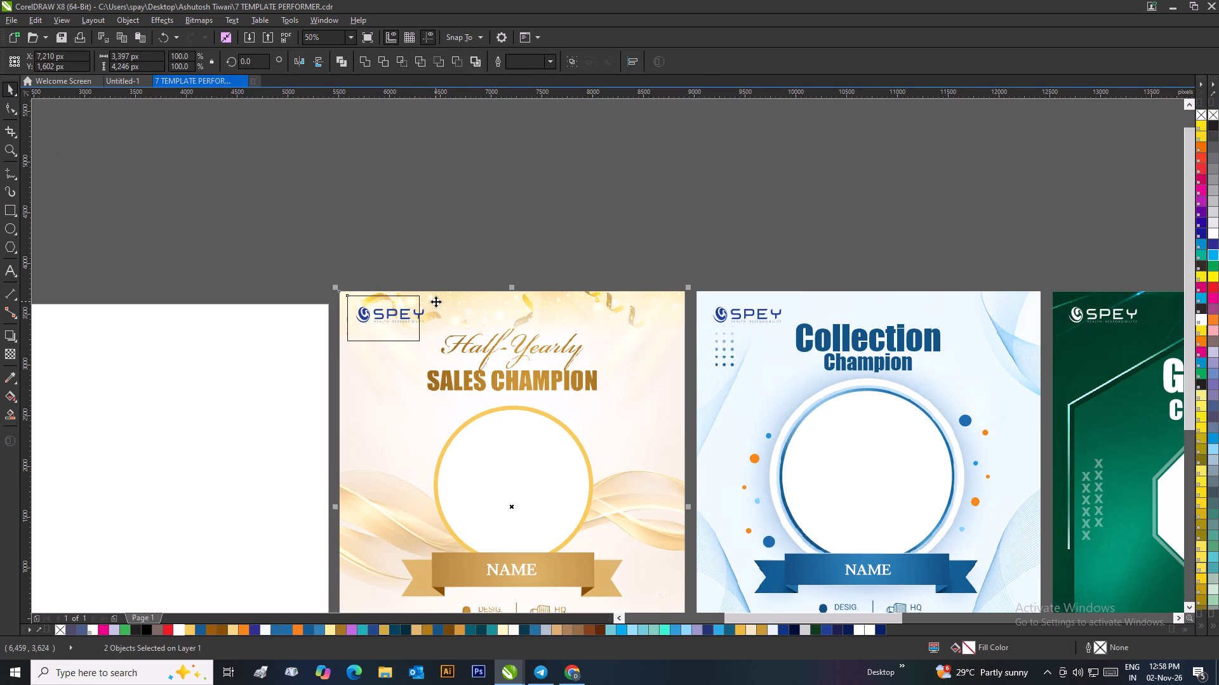
type("tl")
left_click(443, 258)
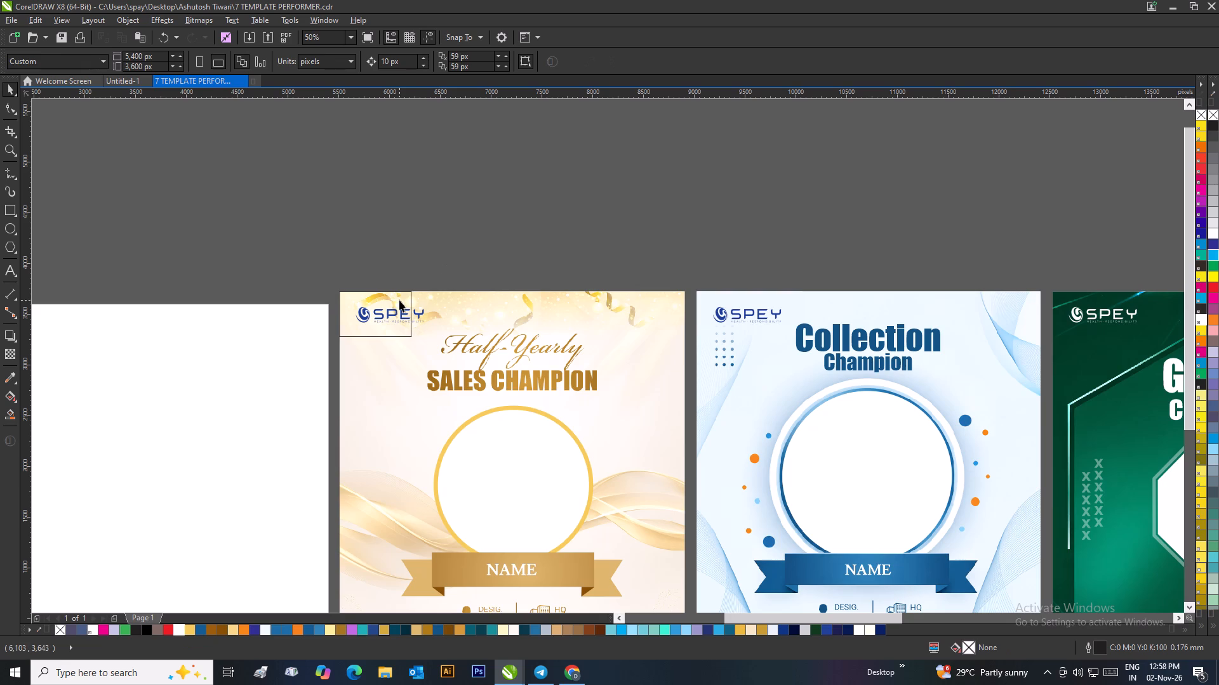
Widen the rectangle rightward past the end of the SPEY logo to about 979 px.
left_click(399, 301)
scroll(412, 315, "up", 2)
left_click_drag(613, 354, 639, 361)
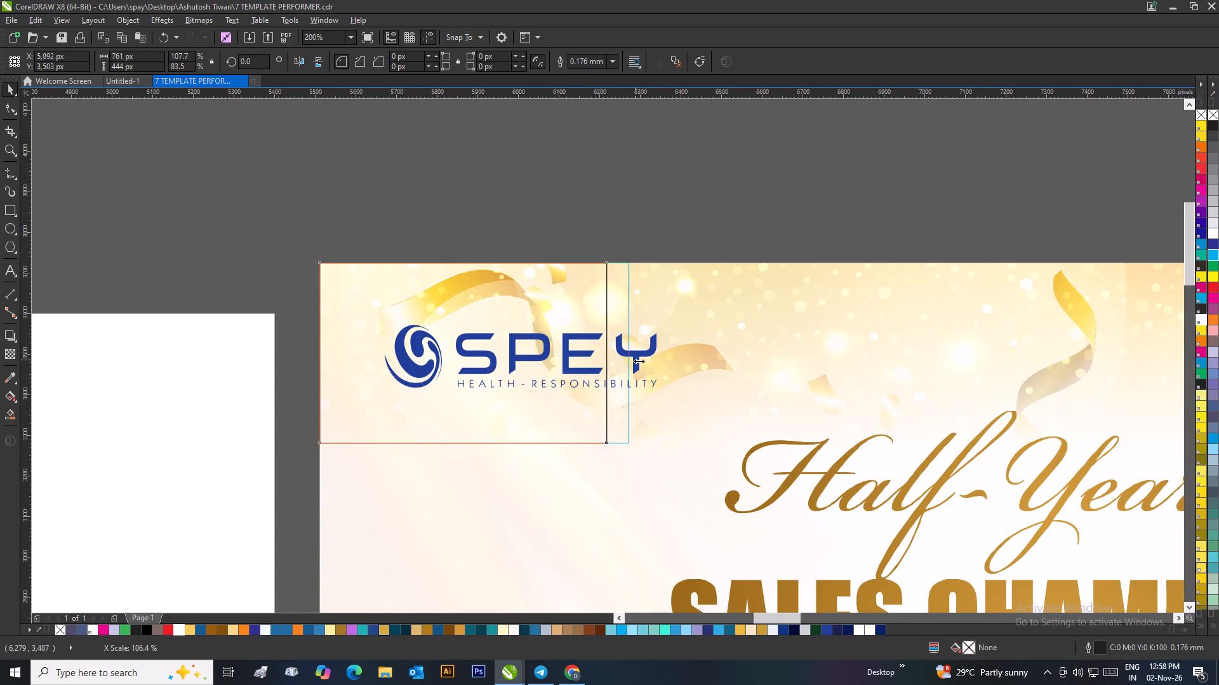
left_click_drag(639, 361, 720, 375)
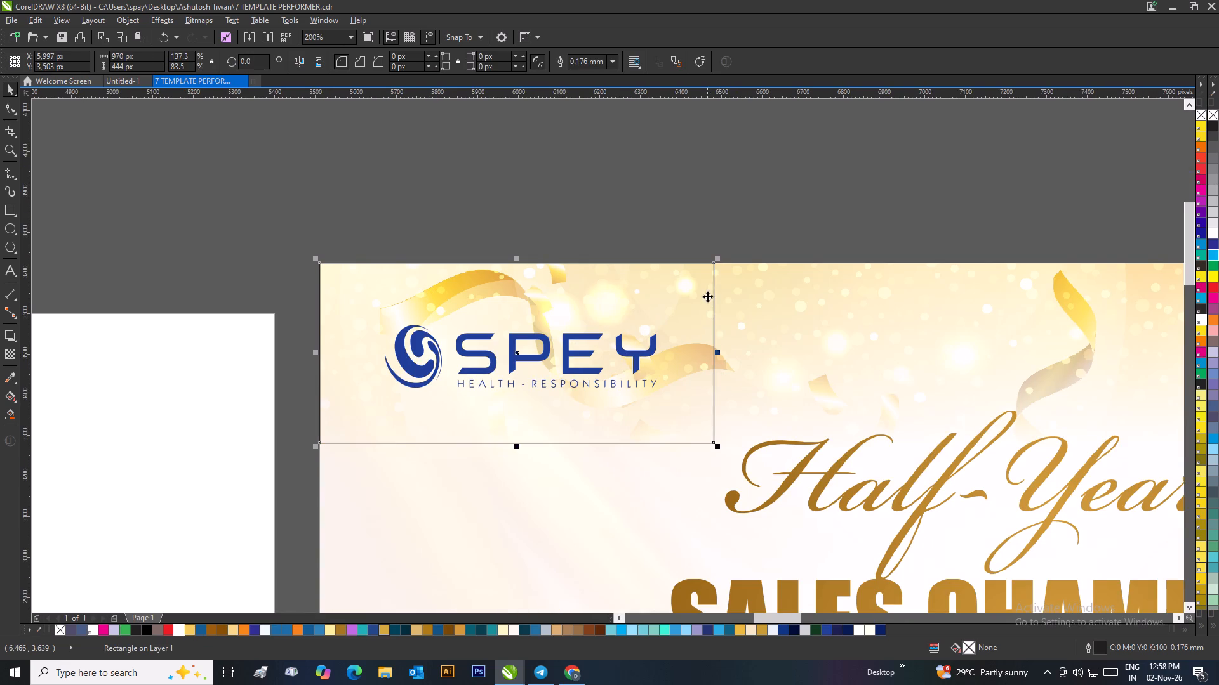
left_click(720, 351)
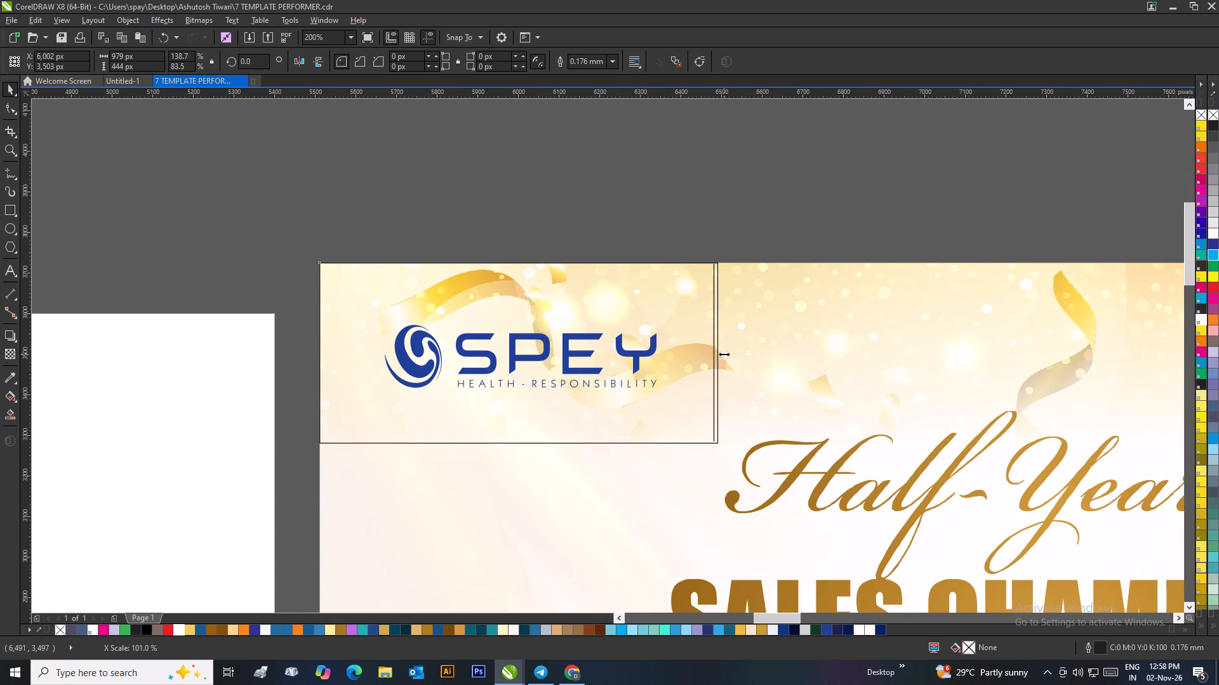
left_click_drag(754, 208, 755, 217)
left_click(653, 344)
Centre the SPEY logo horizontally within the rectangle around it.
left_click_drag(670, 181, 650, 299)
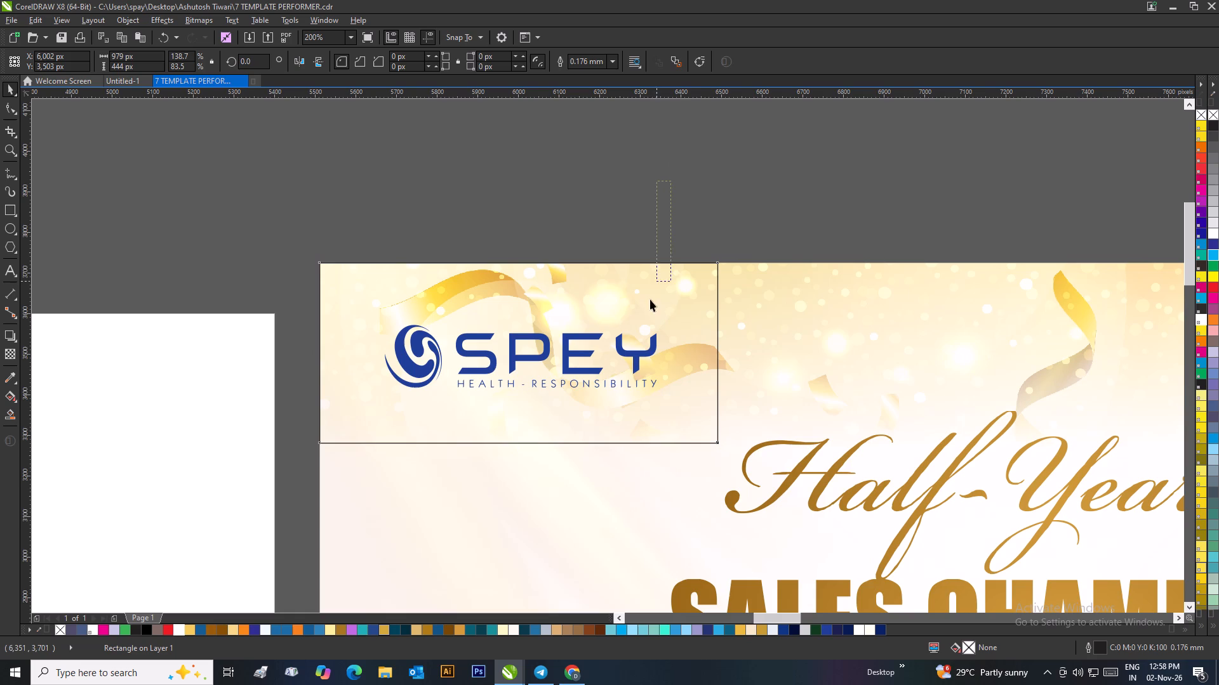
left_click_drag(650, 299, 363, 419)
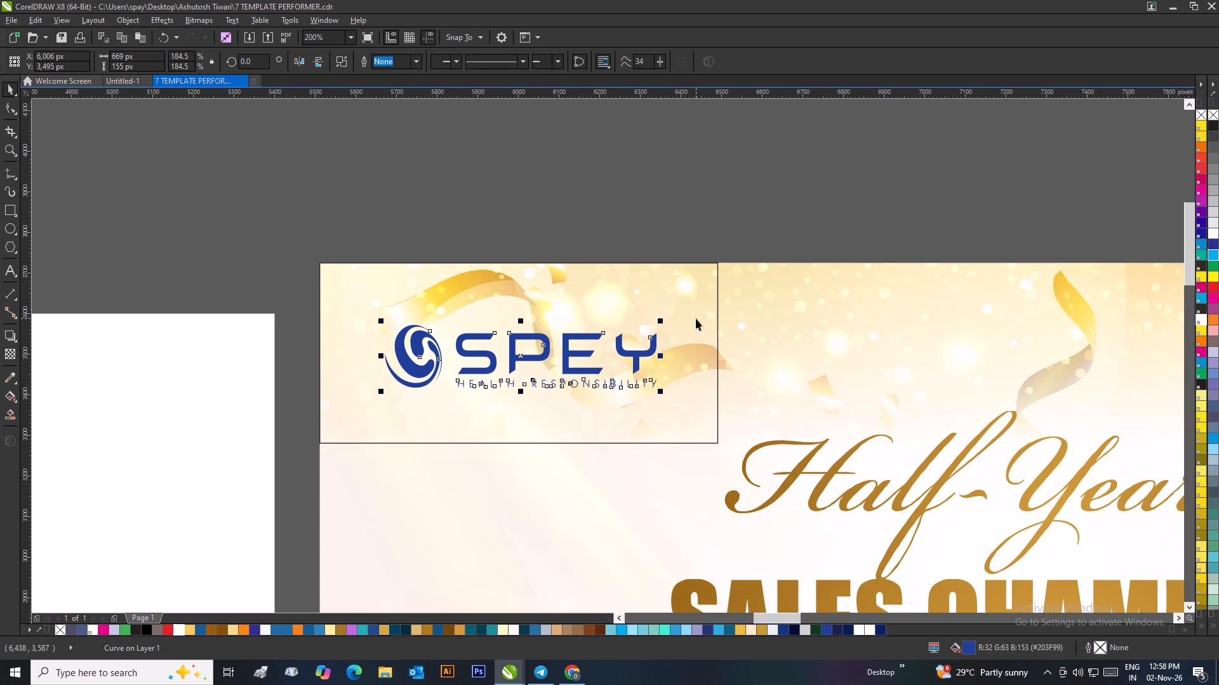
left_click(696, 318, "shift")
key("c")
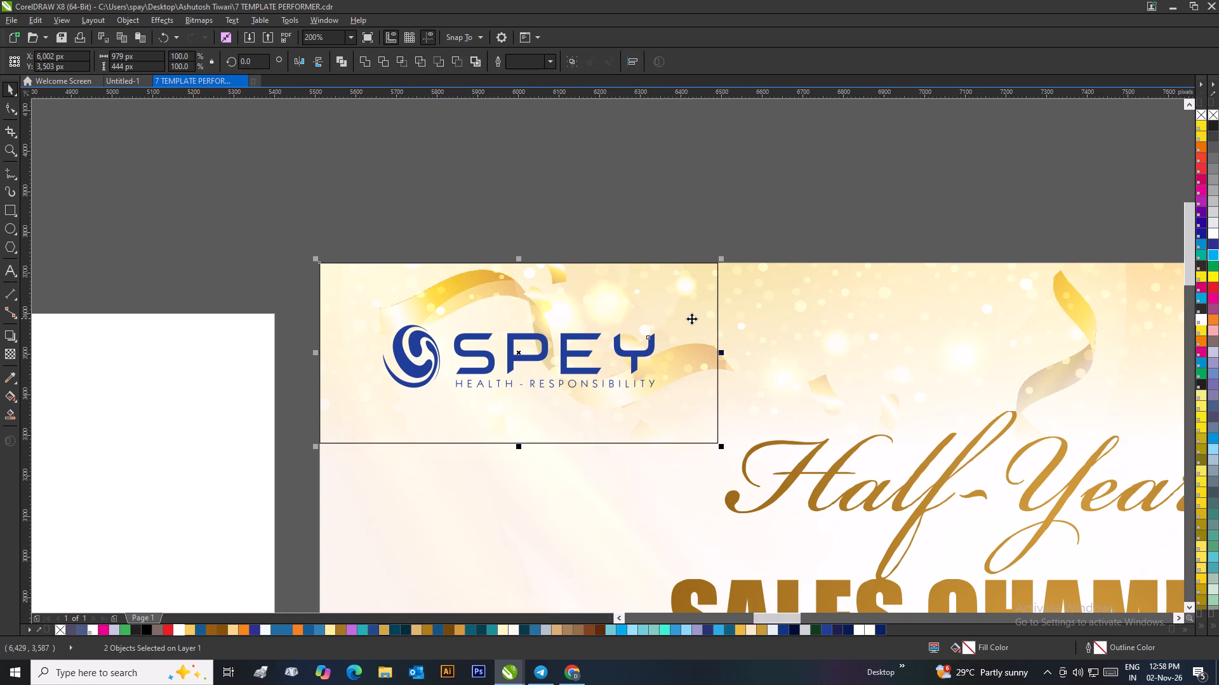
left_click(667, 230)
Group the SPEY logo with its surrounding rectangle on the Half-Yearly Sales Champion template.
scroll(667, 230, "down", 2)
left_click_drag(644, 342, 515, 422)
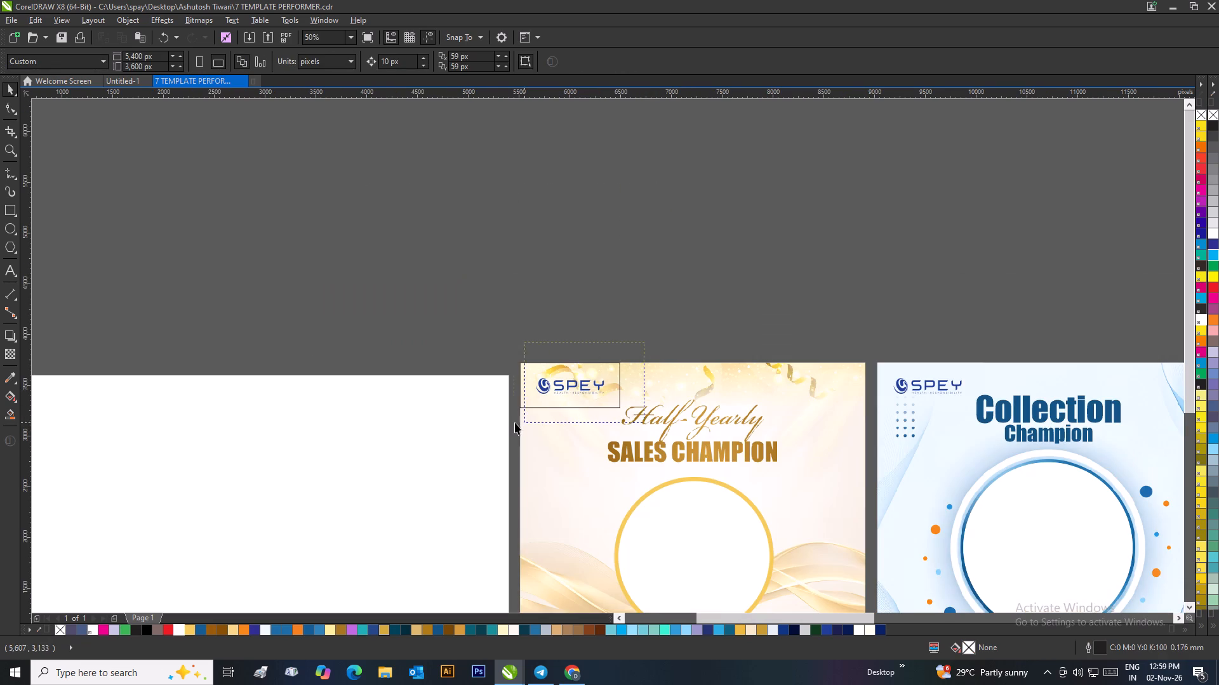
left_click_drag(515, 422, 501, 415)
key("ctrl+g")
scroll(558, 344, "down", 2)
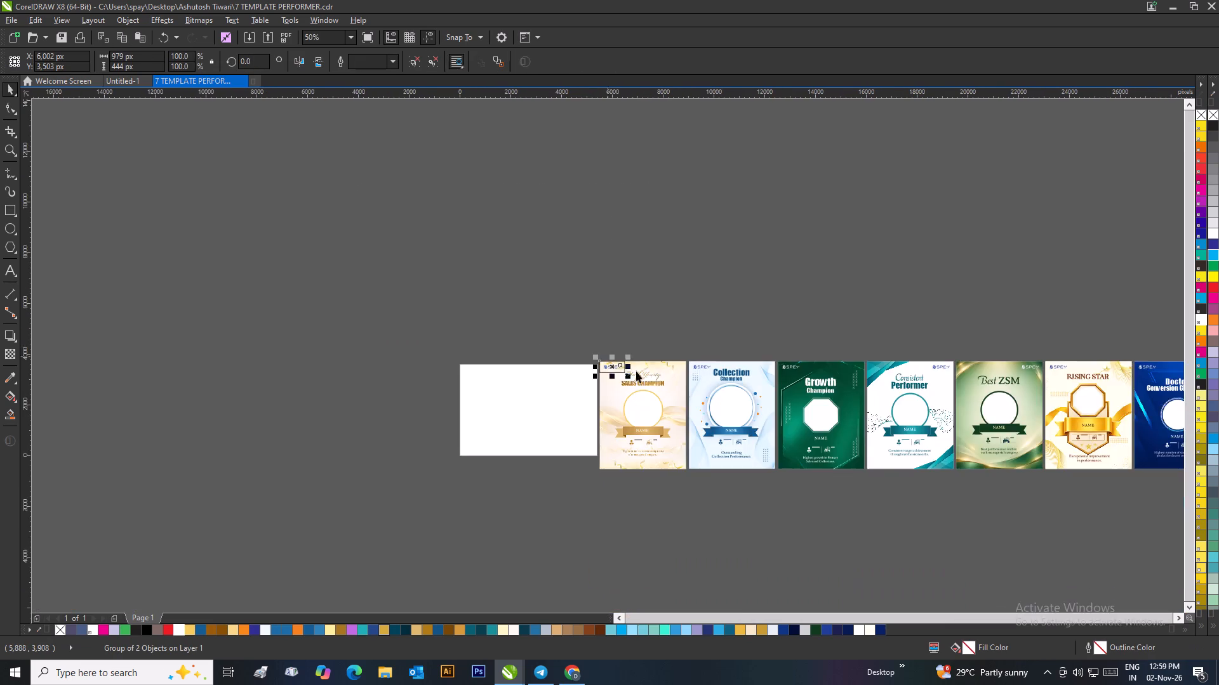
Align the logo and rectangle group to the top-right corner of the Half-Yearly Sales Champion background.
scroll(693, 374, "up", 2)
left_click(408, 321, "shift")
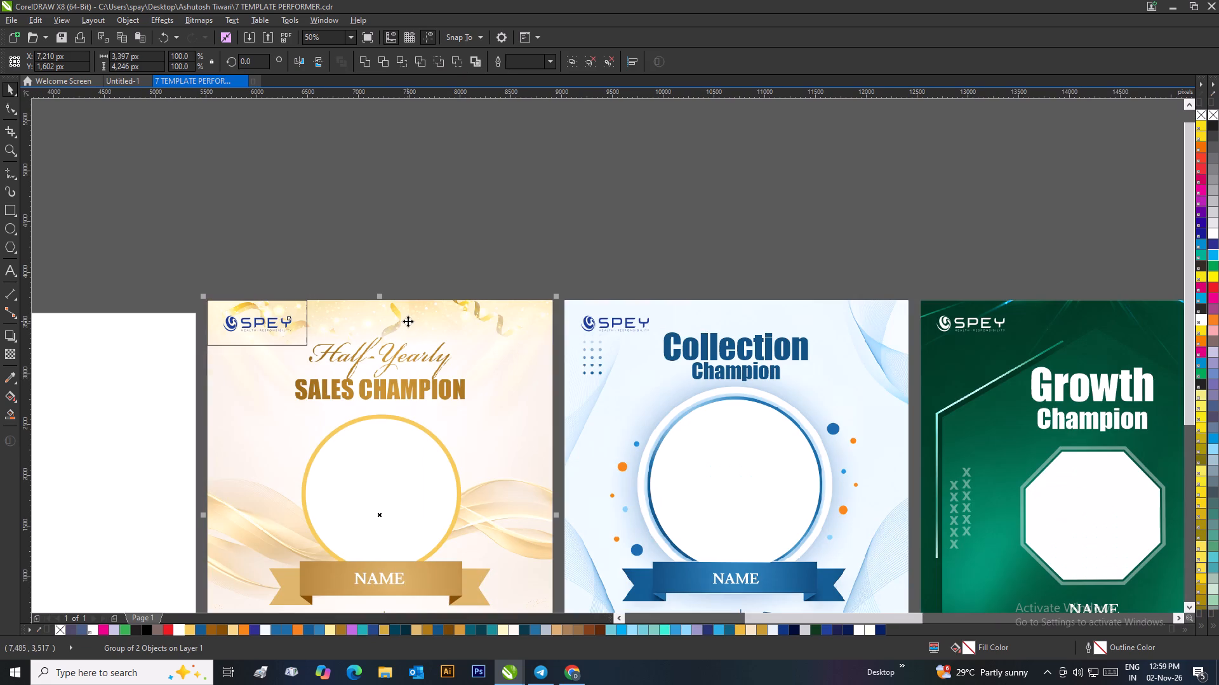
key("t")
key("r")
left_click(469, 268)
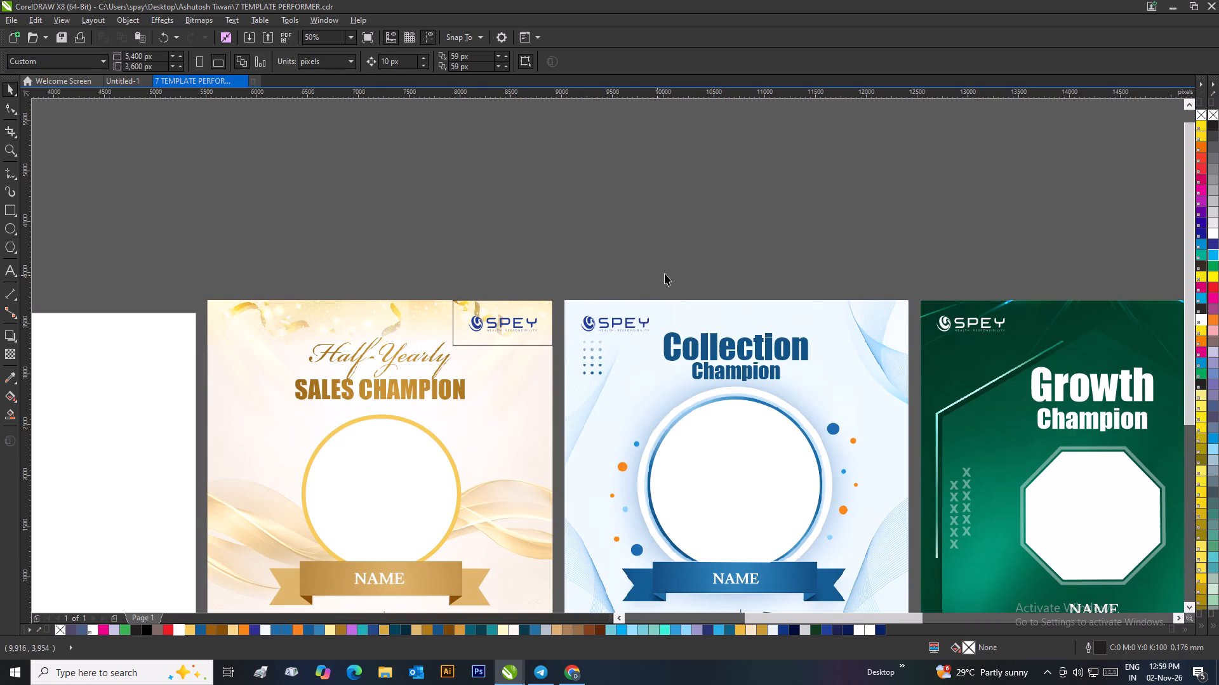
Ungroup all objects of the light-blue Collection Champion template and delete its original SPEY logo.
left_click_drag(669, 273, 571, 341)
left_click(599, 326)
right_click(599, 326)
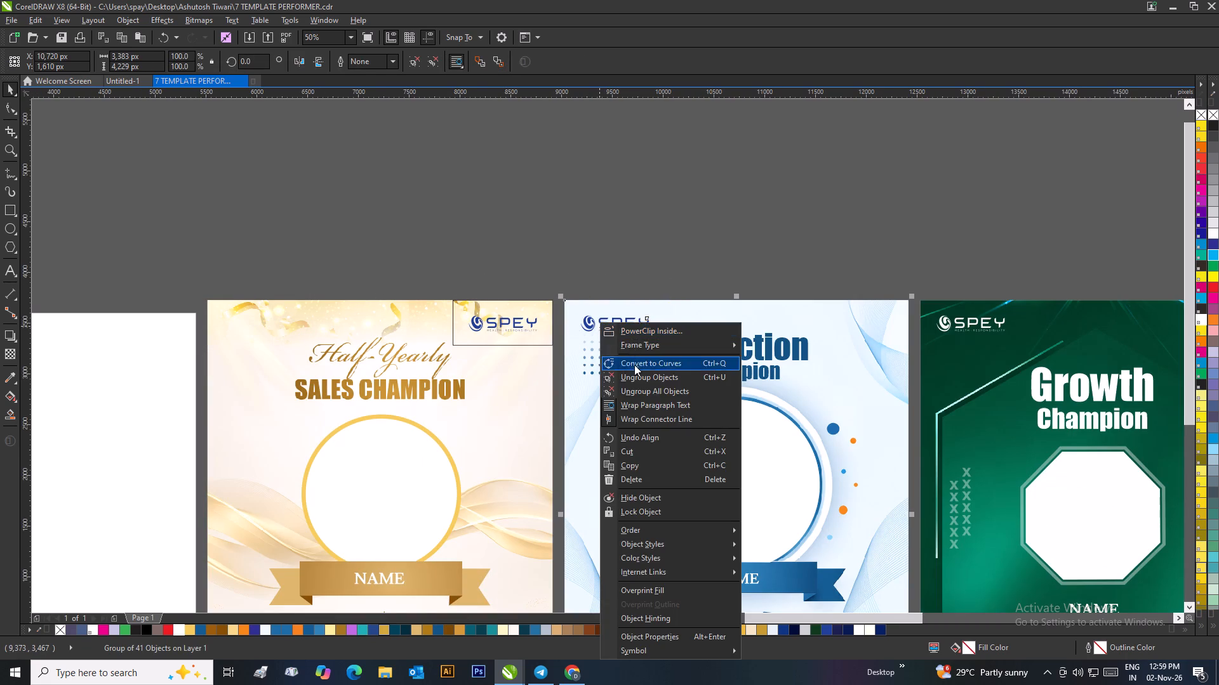
left_click(635, 391)
left_click(667, 252)
left_click_drag(670, 271, 550, 336)
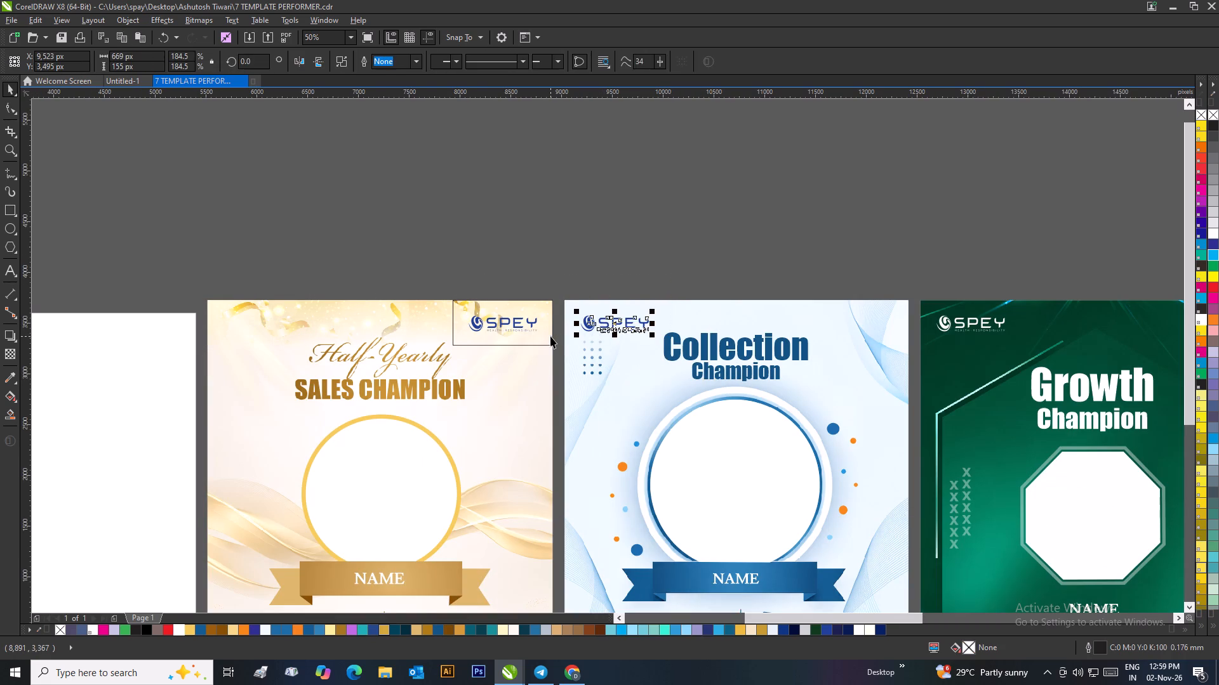
key("Delete")
Copy the framed SPEY logo group and align the copy to the top-right corner of the Collection Champion background.
left_click(531, 320)
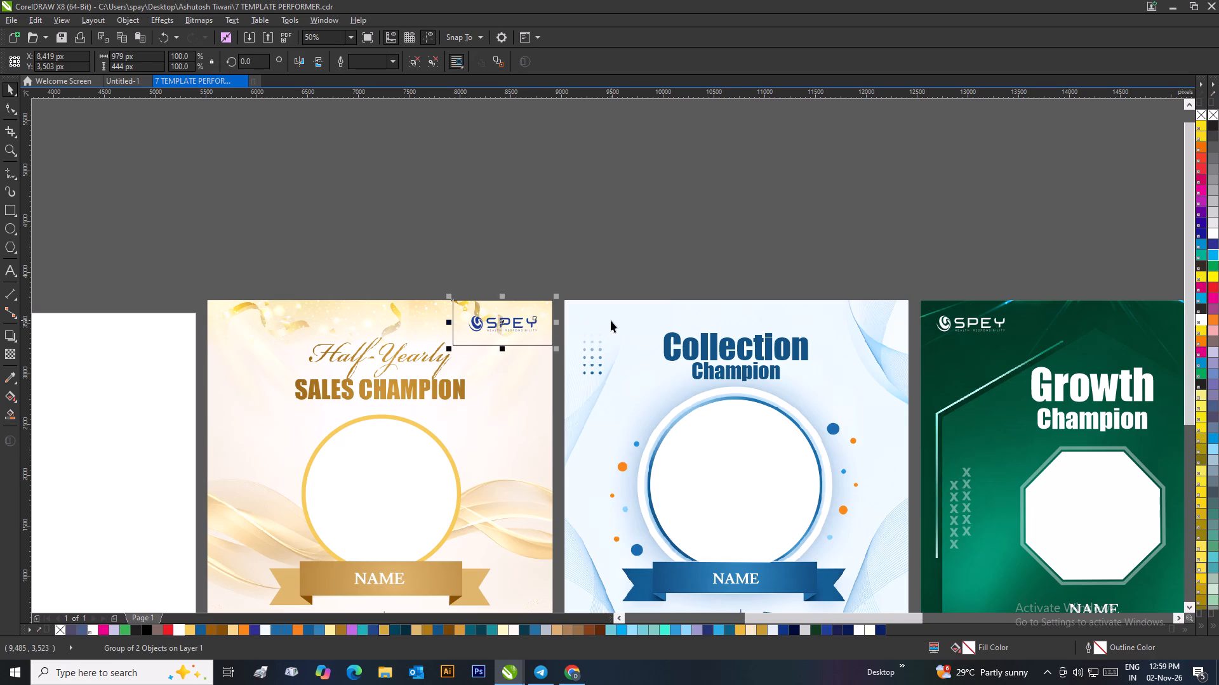
left_click_drag(542, 320, 638, 277)
right_click(638, 277)
left_click(678, 315, "shift")
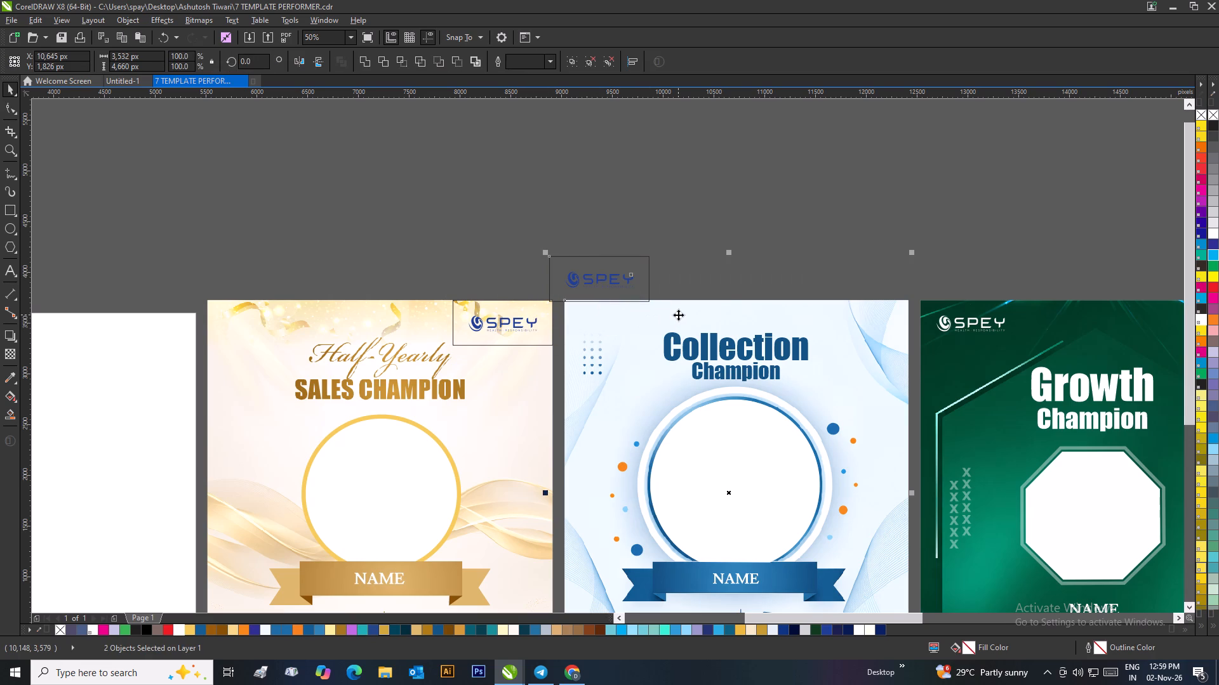
type("tr")
left_click(832, 247)
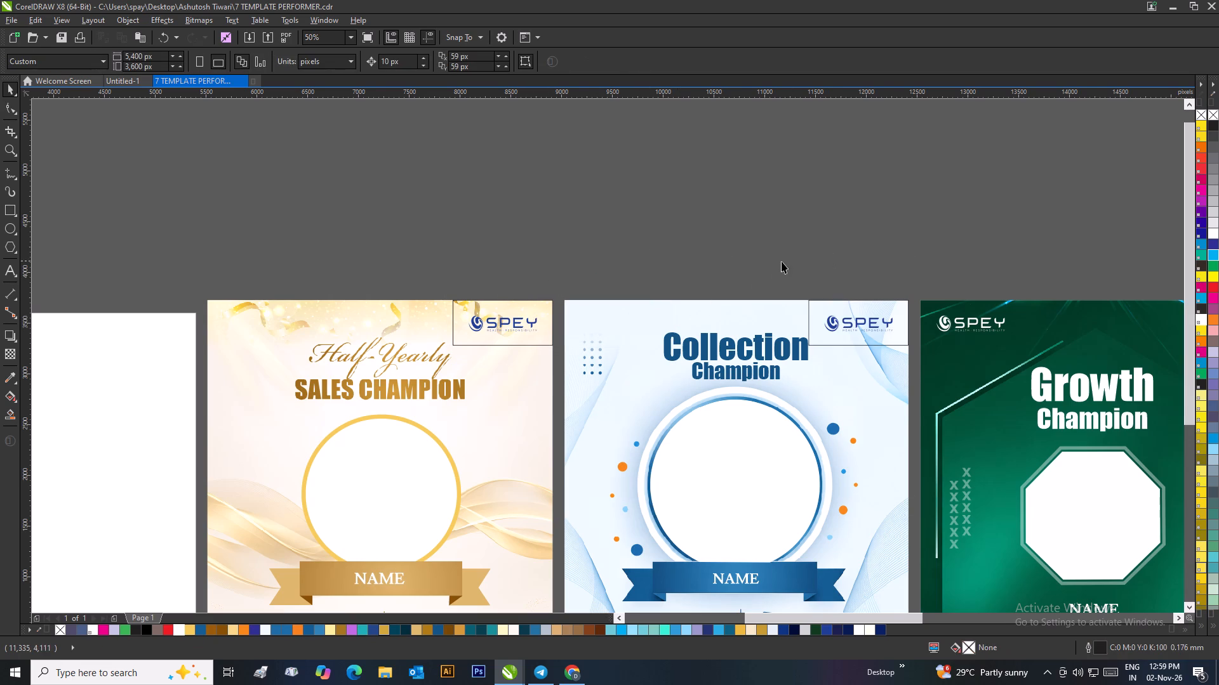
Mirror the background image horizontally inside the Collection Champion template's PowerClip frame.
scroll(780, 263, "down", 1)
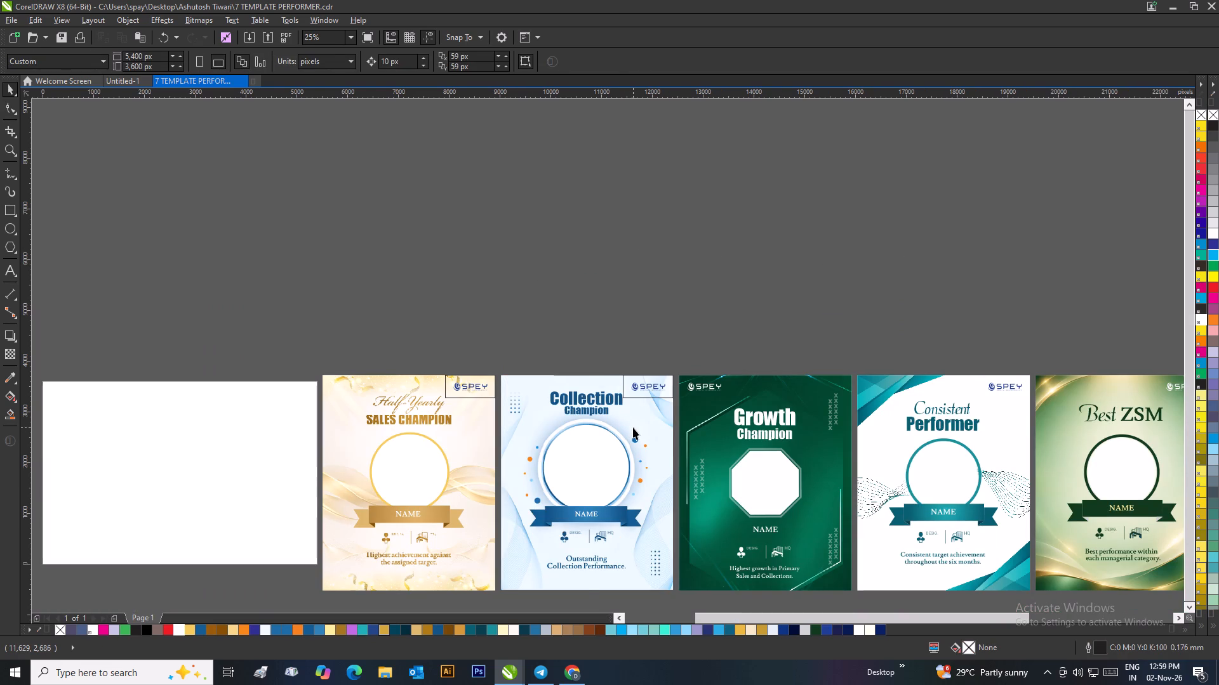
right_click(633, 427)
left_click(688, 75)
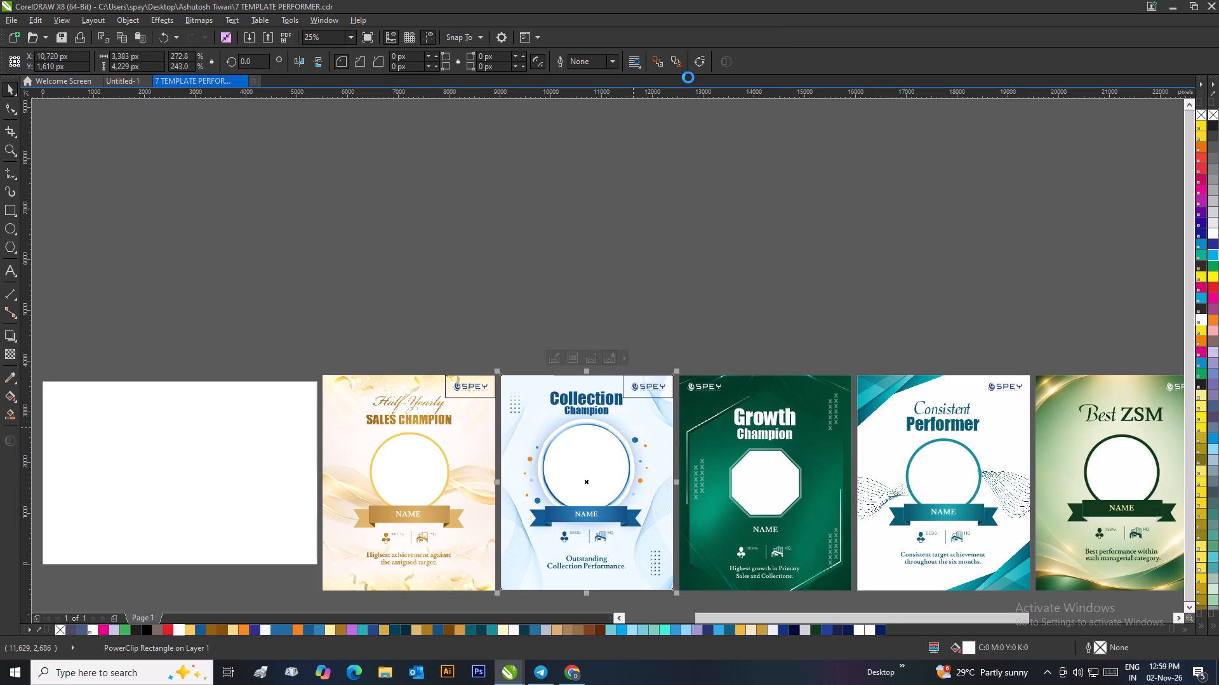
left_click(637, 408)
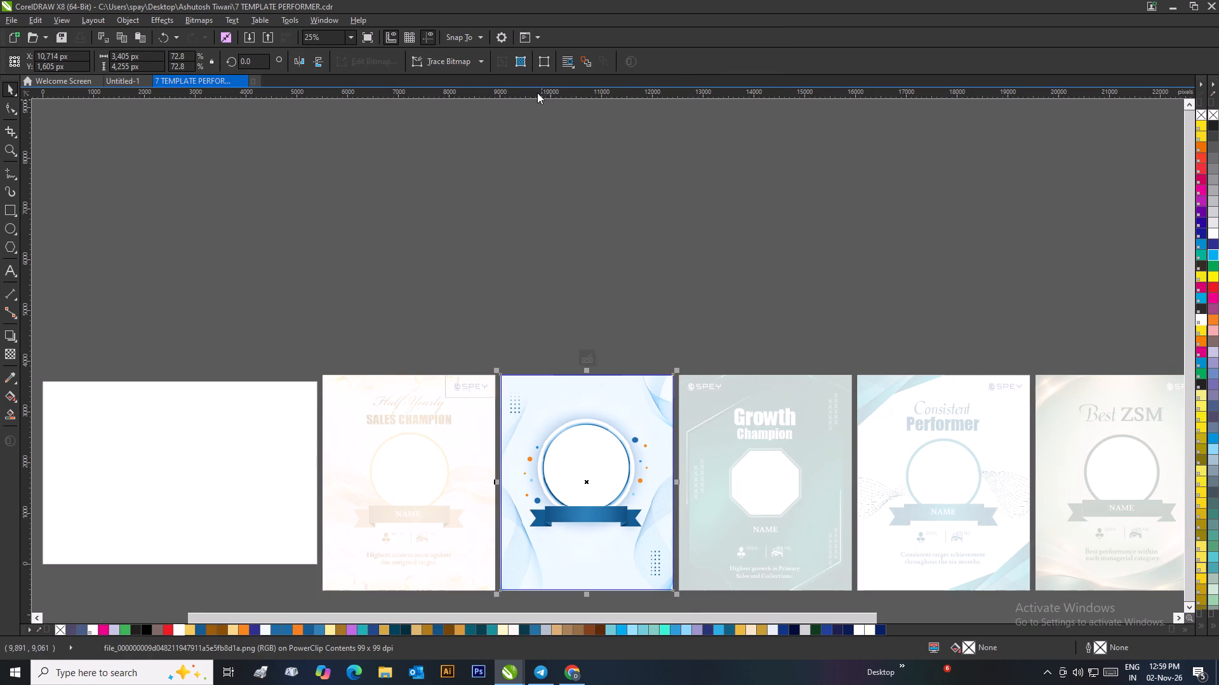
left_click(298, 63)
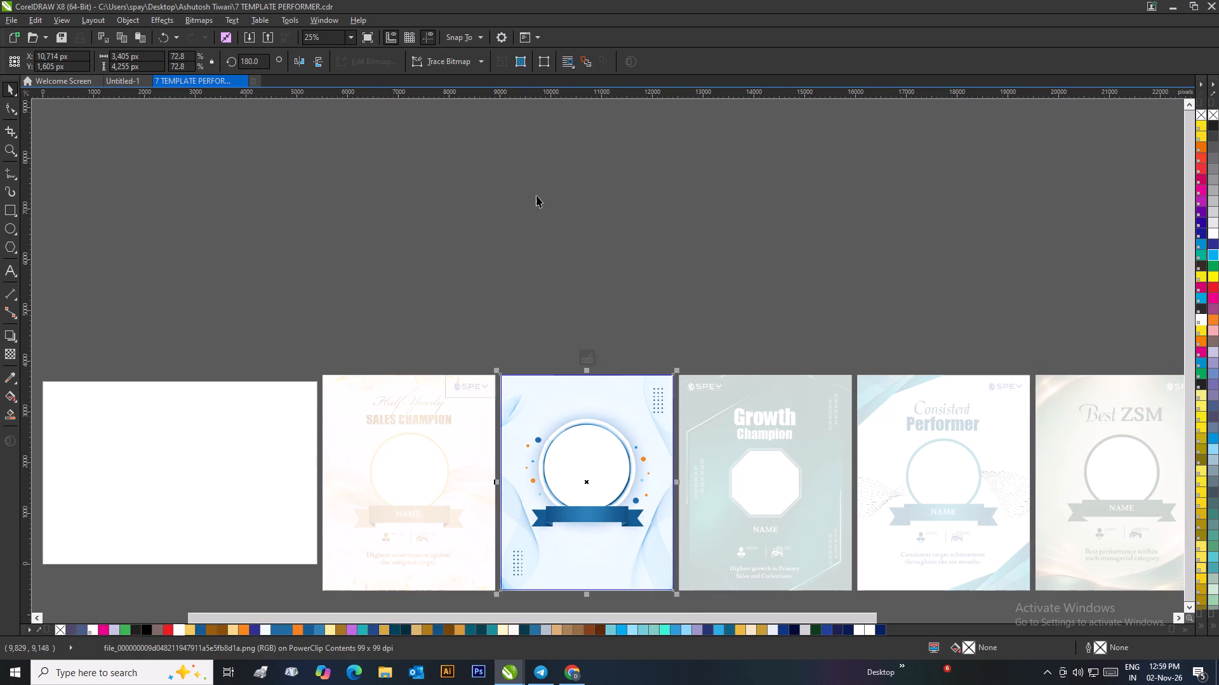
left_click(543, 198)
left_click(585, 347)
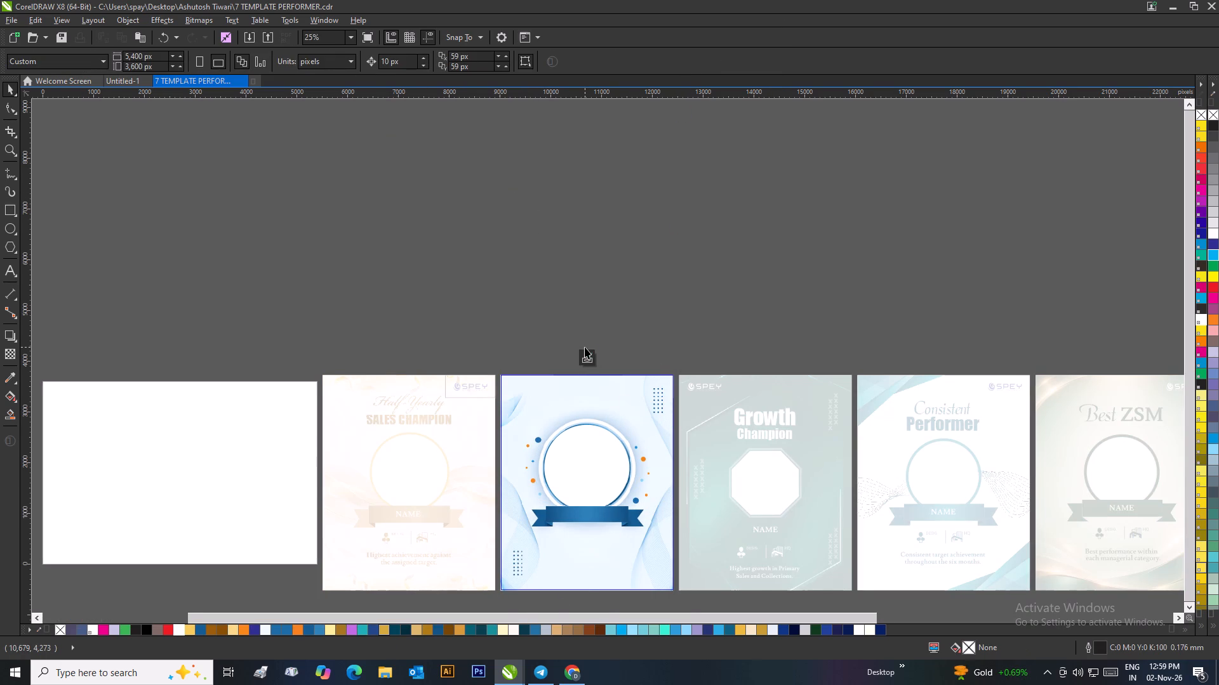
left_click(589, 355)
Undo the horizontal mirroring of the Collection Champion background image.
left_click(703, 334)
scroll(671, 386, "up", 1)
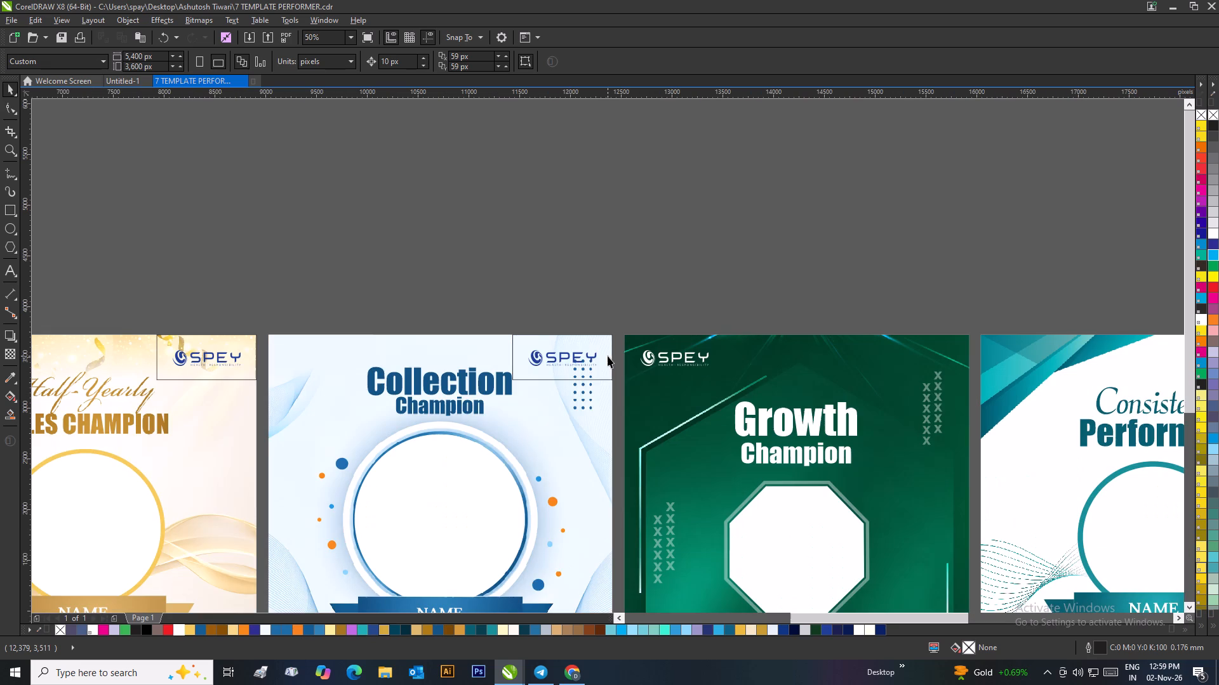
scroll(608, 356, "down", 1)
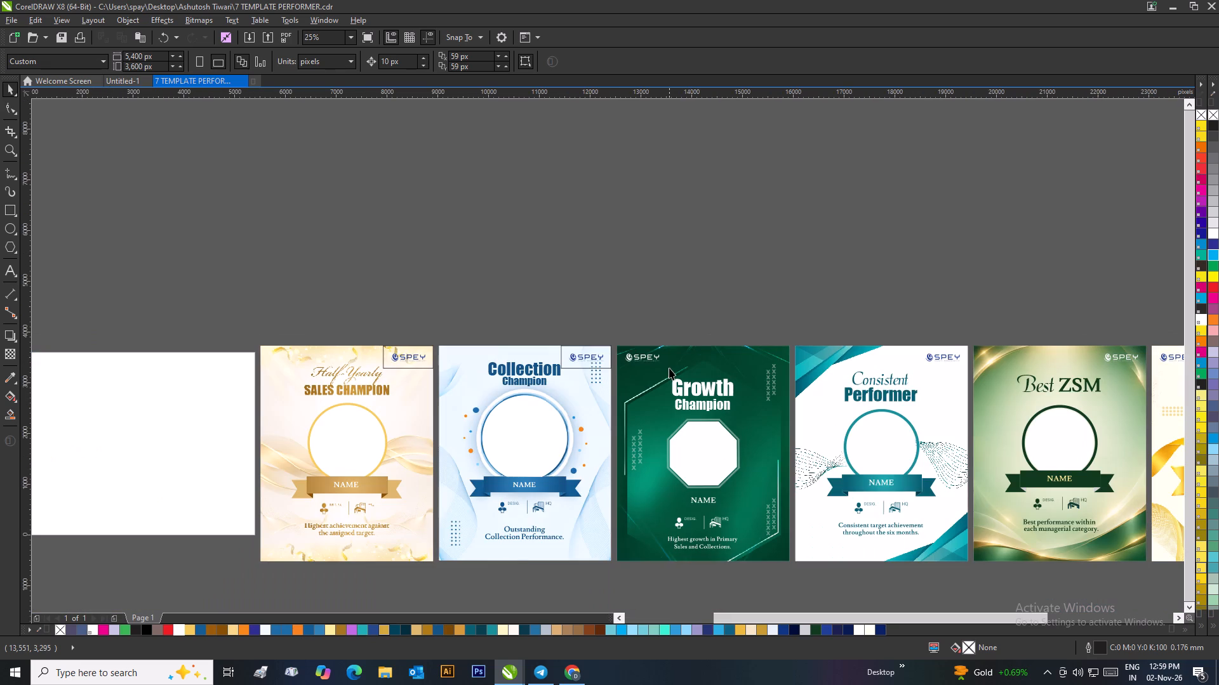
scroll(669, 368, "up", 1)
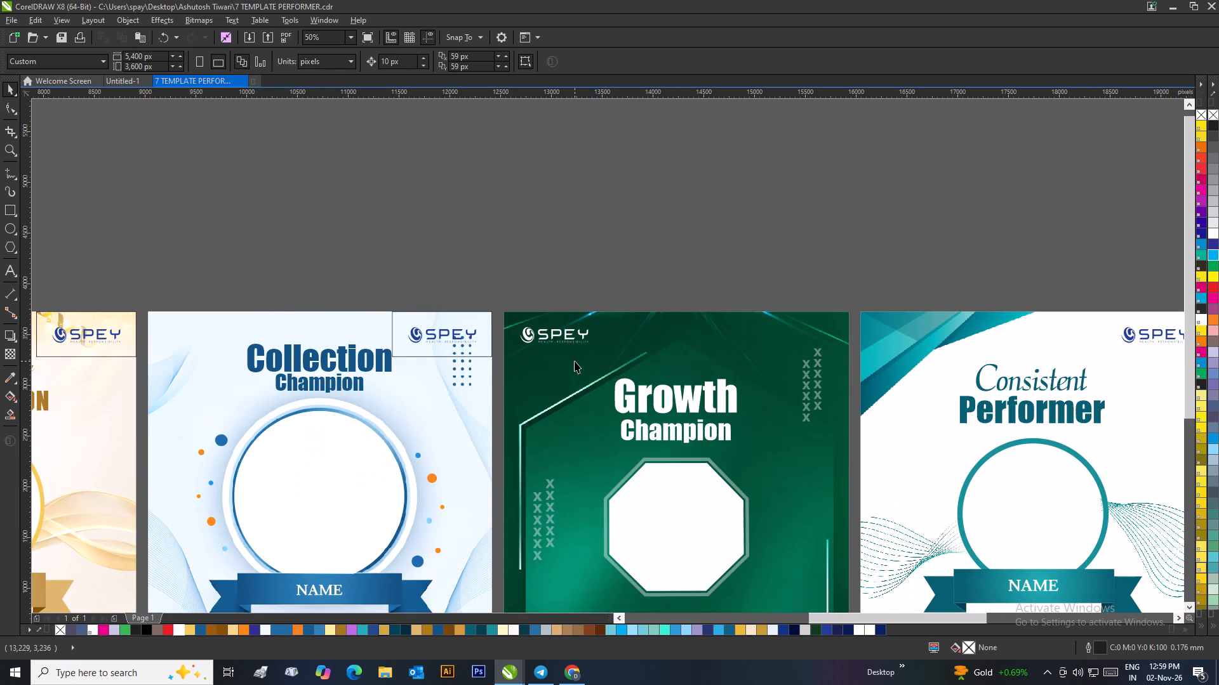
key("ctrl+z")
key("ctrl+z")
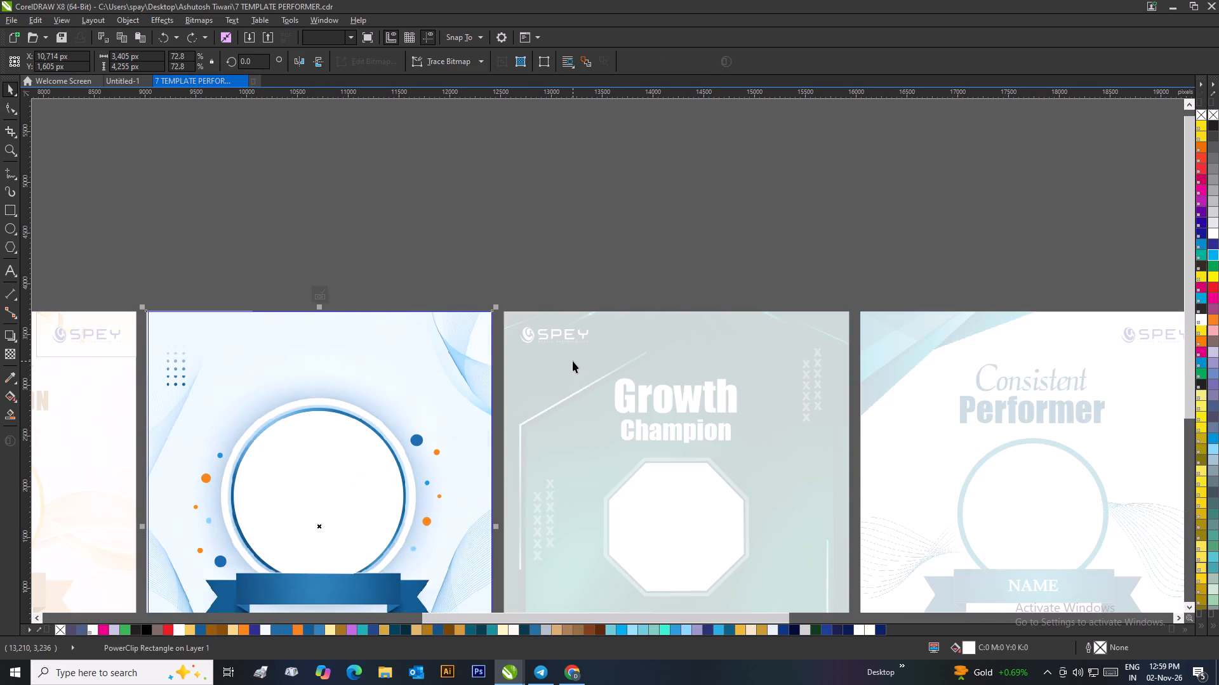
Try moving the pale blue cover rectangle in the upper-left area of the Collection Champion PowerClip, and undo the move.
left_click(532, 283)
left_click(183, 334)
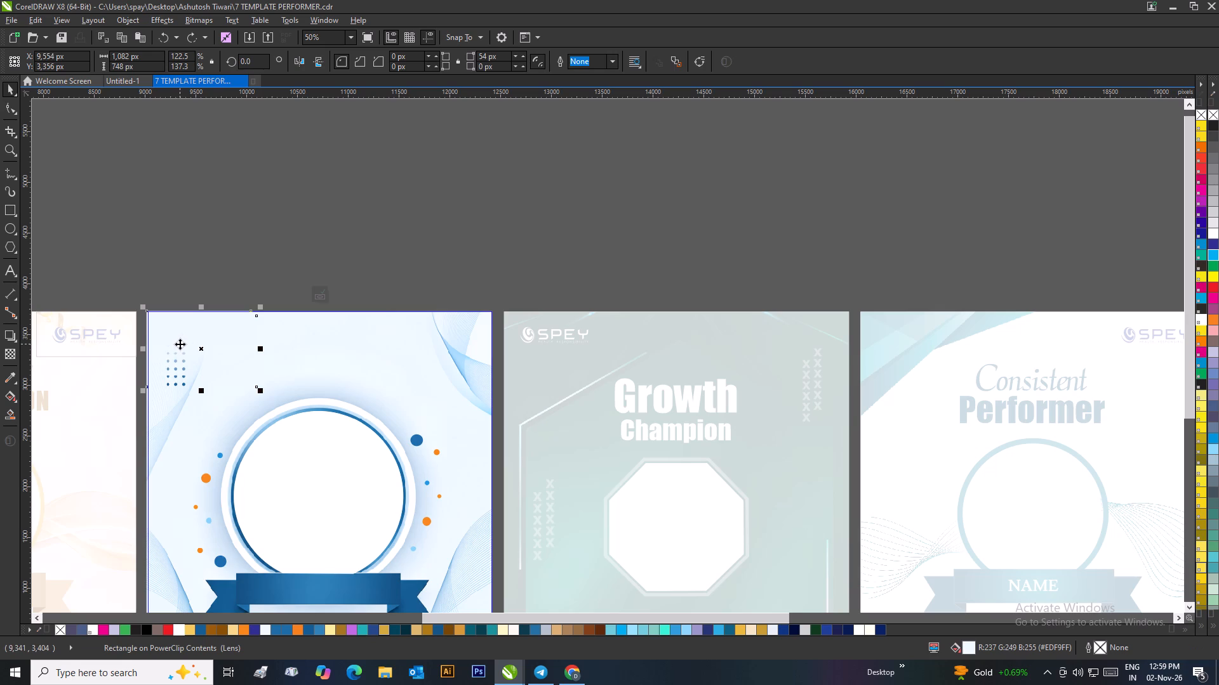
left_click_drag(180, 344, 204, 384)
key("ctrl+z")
Group the cover rectangle with the Collection Champion background image, mirror the group horizontally and finish editing the PowerClip.
left_click(340, 359, "shift")
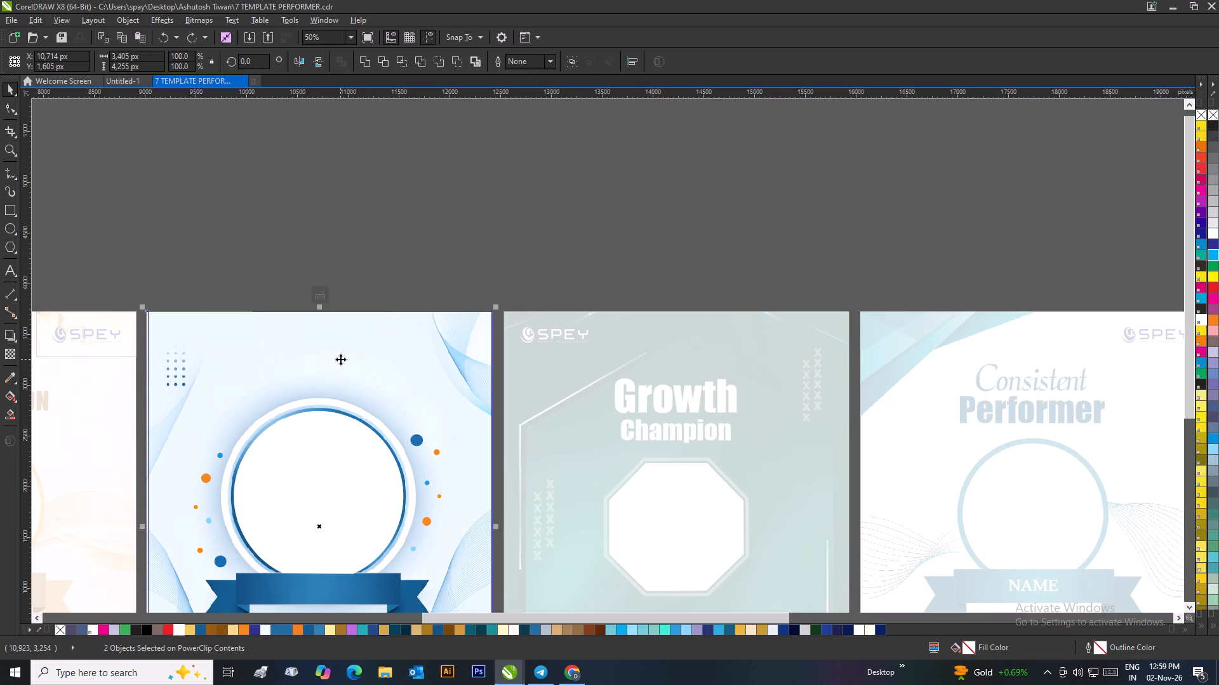
key("ctrl+g")
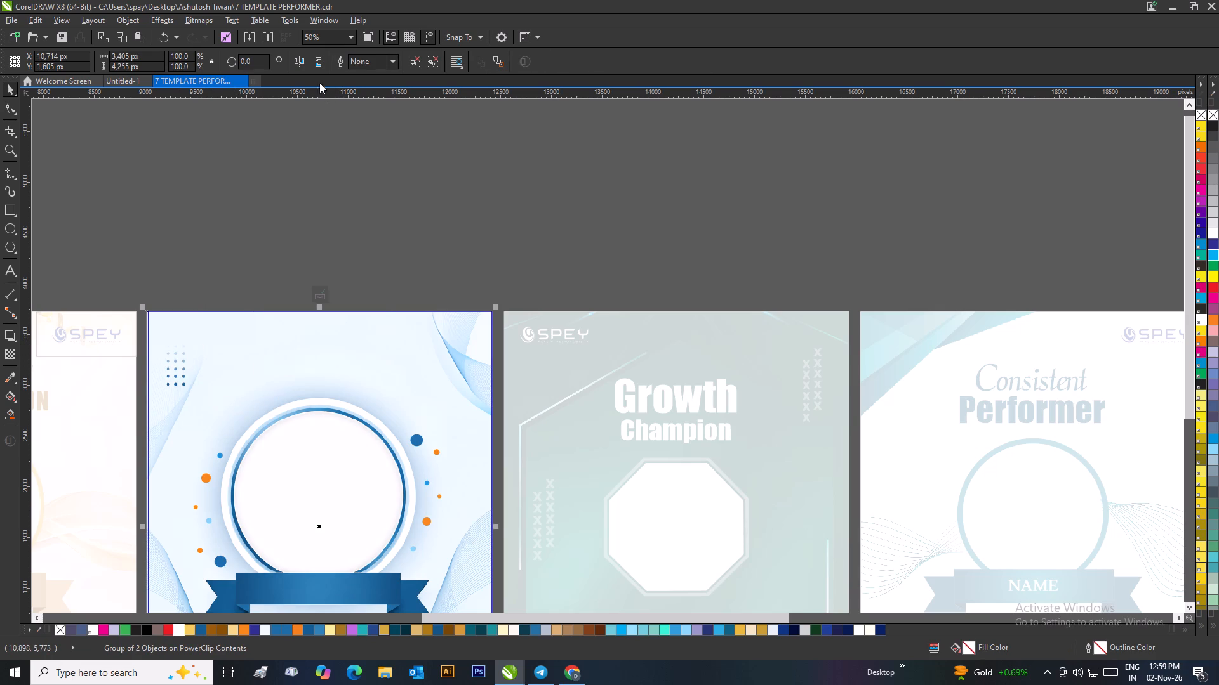
left_click(302, 65)
left_click(430, 218)
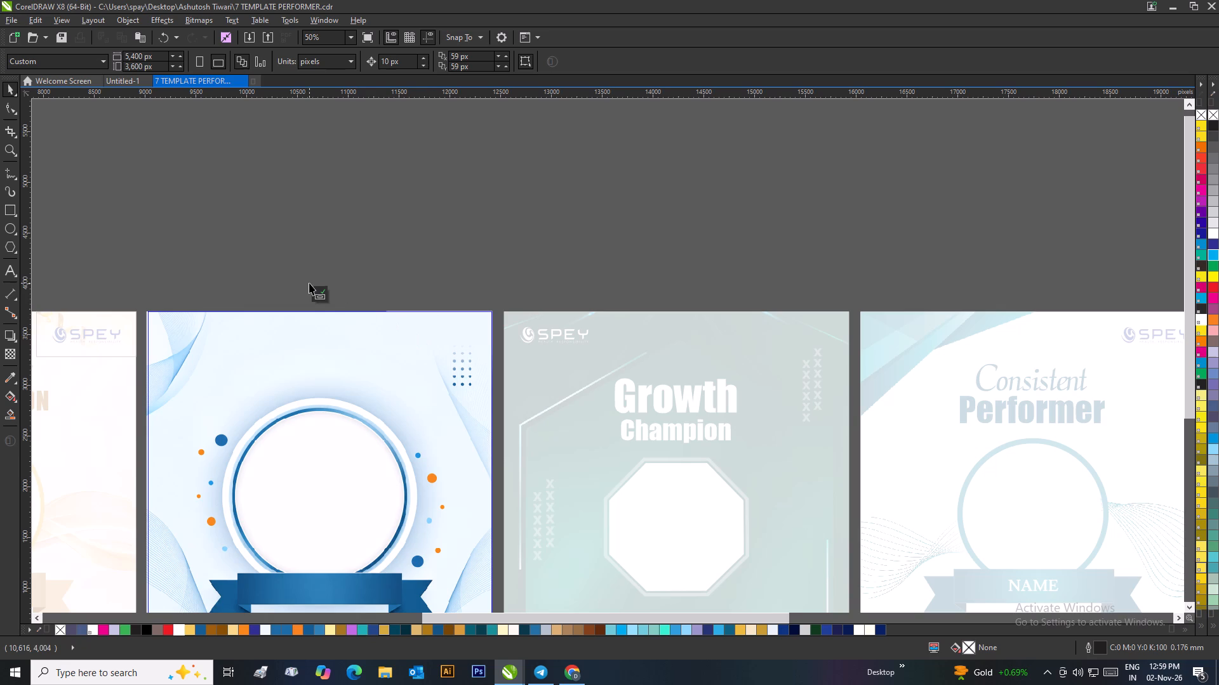
left_click(309, 283)
left_click(311, 287)
left_click(317, 290)
left_click(476, 245)
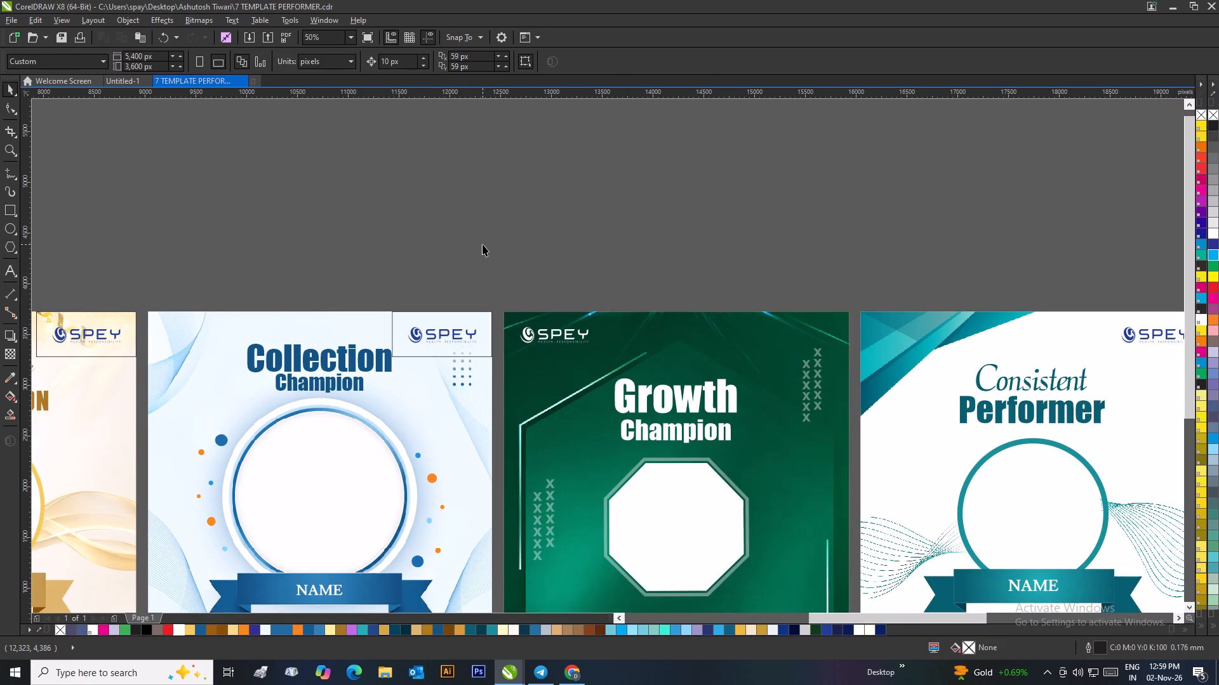
Ungroup all objects of the green Growth Champion template and delete its original white SPEY logo.
scroll(483, 244, "down", 1)
scroll(700, 420, "up", 1)
left_click_drag(593, 270, 446, 335)
left_click(465, 324)
right_click(465, 324)
left_click(519, 391)
left_click(549, 274)
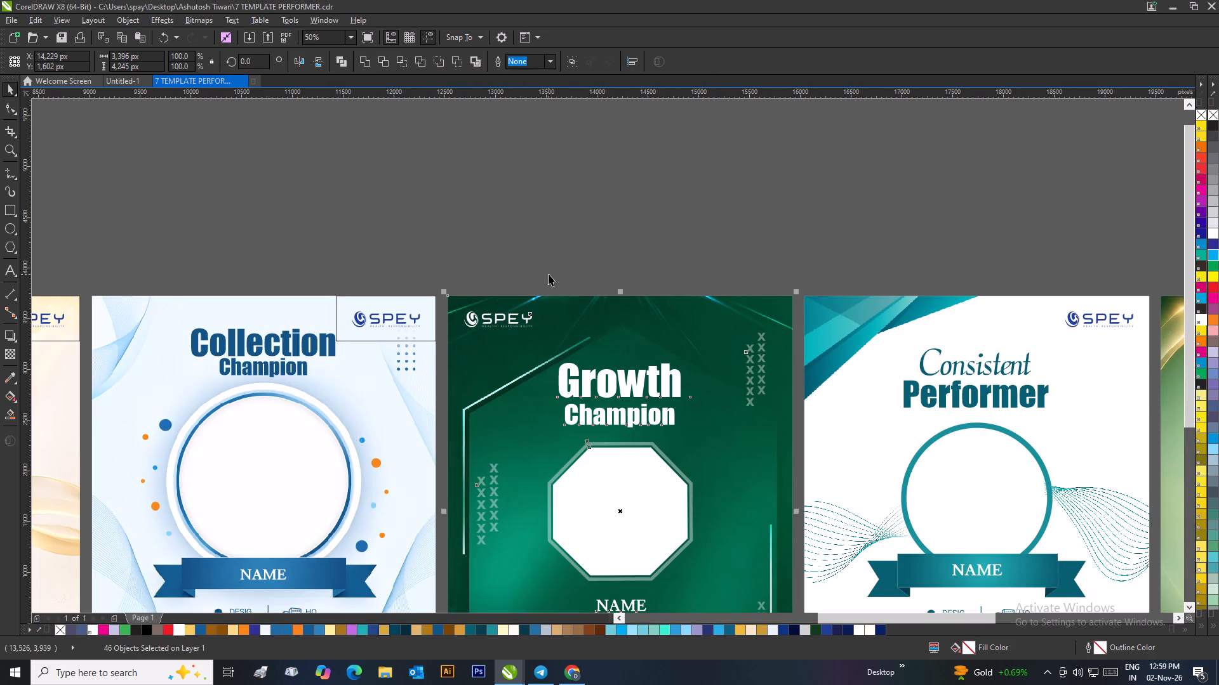
left_click_drag(557, 271, 460, 345)
key("Delete")
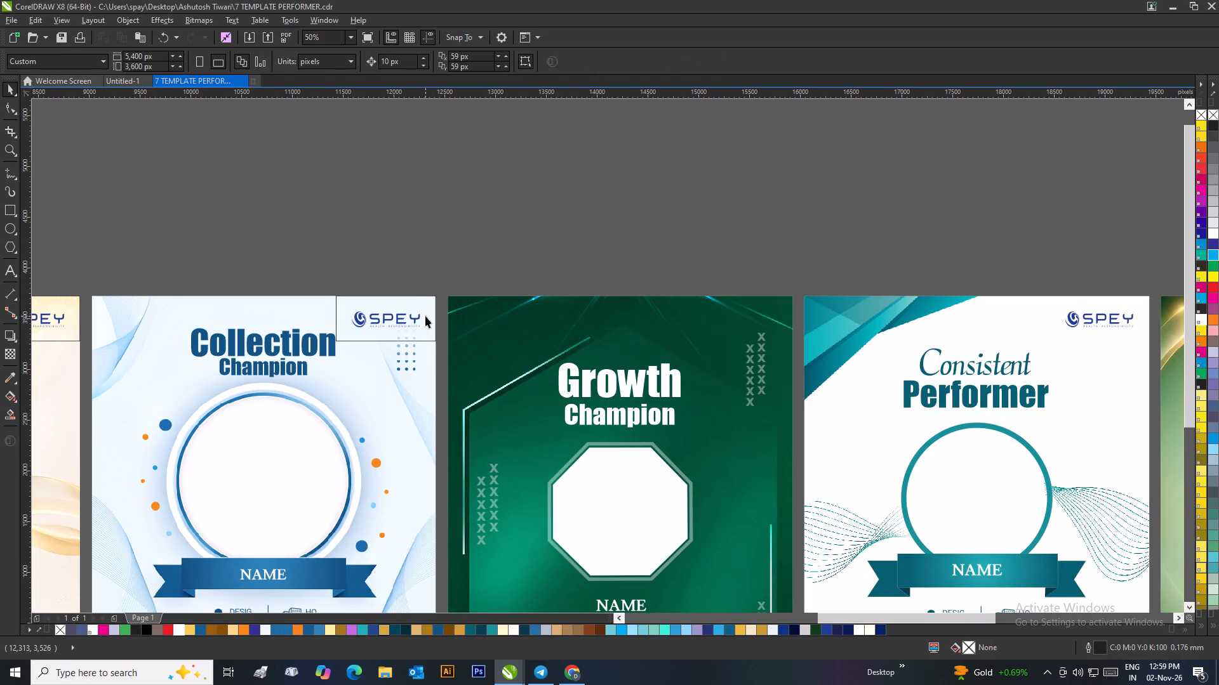
Copy the framed SPEY logo group from Collection Champion onto the upper part of the Growth Champion template.
left_click(425, 316)
left_click_drag(405, 321, 556, 316)
right_click(556, 316)
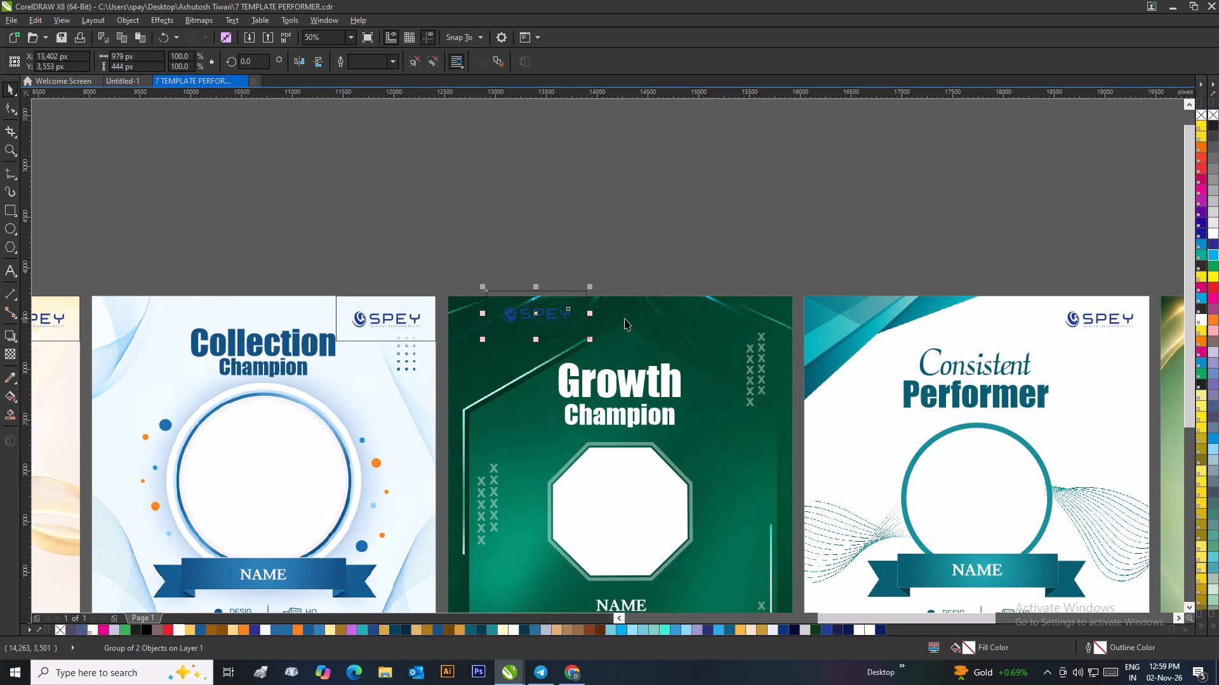
left_click(625, 318, "shift")
left_click(667, 248)
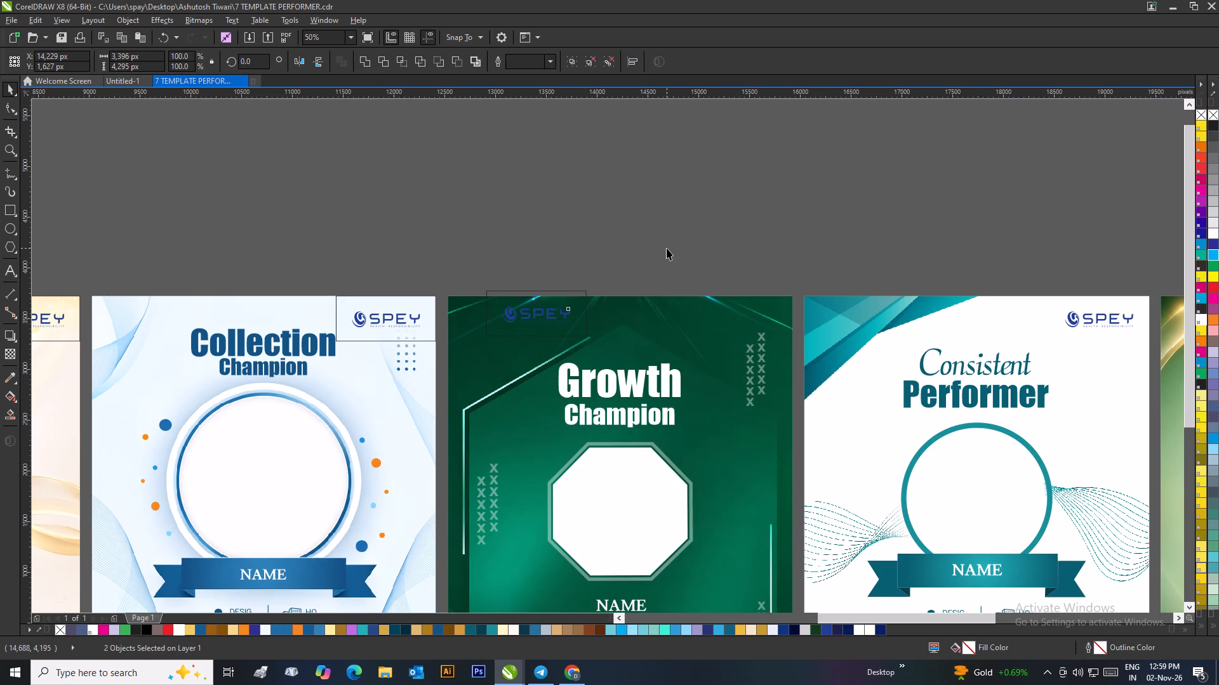
Mirror the green background image horizontally inside the Growth Champion PowerClip frame and finish editing the contents.
left_click(666, 310)
right_click(666, 310)
left_click(694, 314)
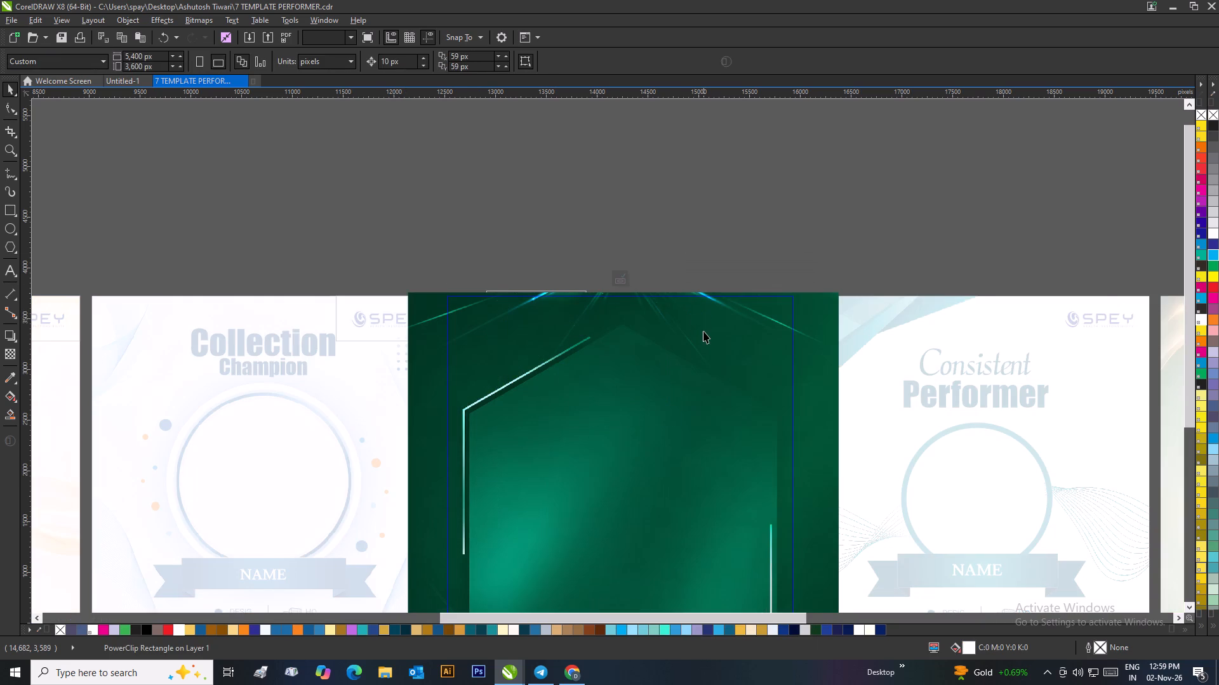
left_click(704, 331)
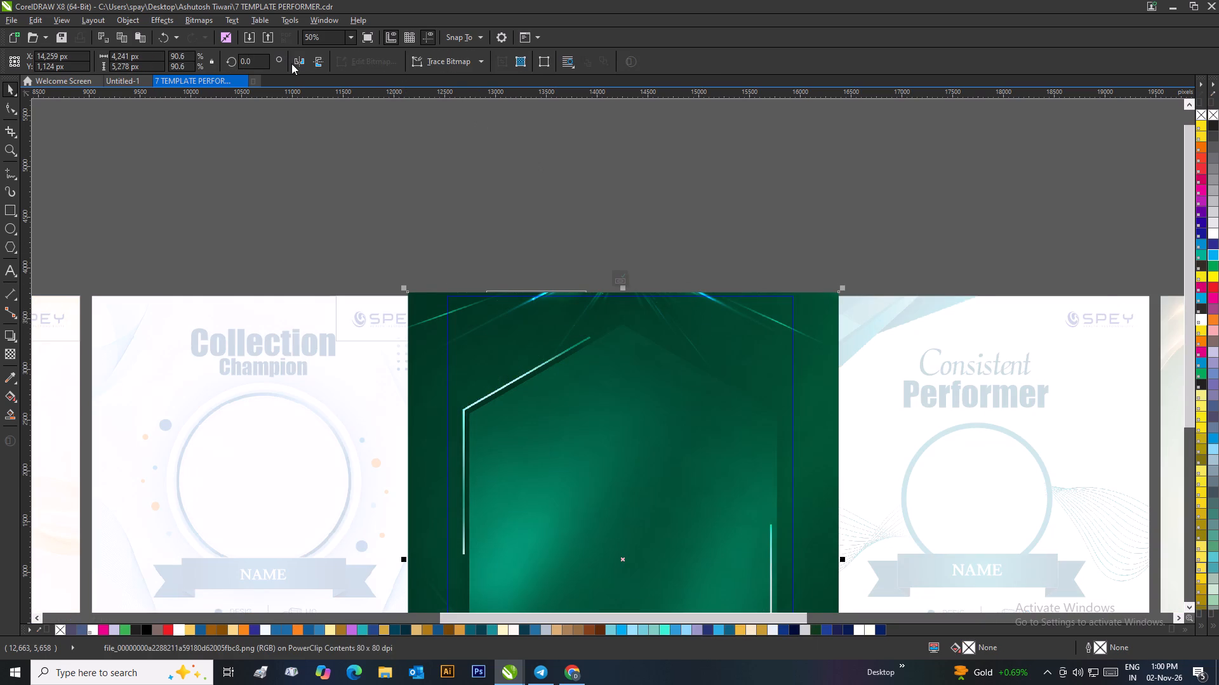
left_click(291, 63)
left_click(650, 205)
left_click(613, 275)
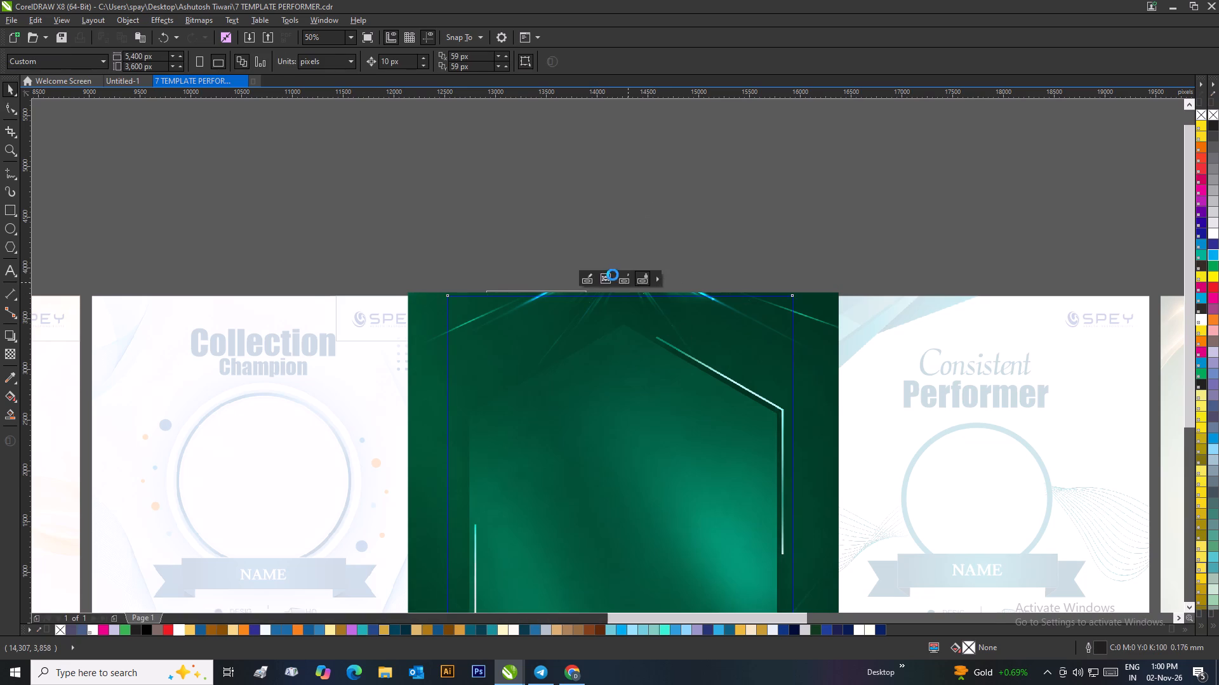
left_click(710, 264)
Move the white X pattern from the upper-right to the upper-left area of the Growth Champion template.
left_click_drag(728, 266, 801, 444)
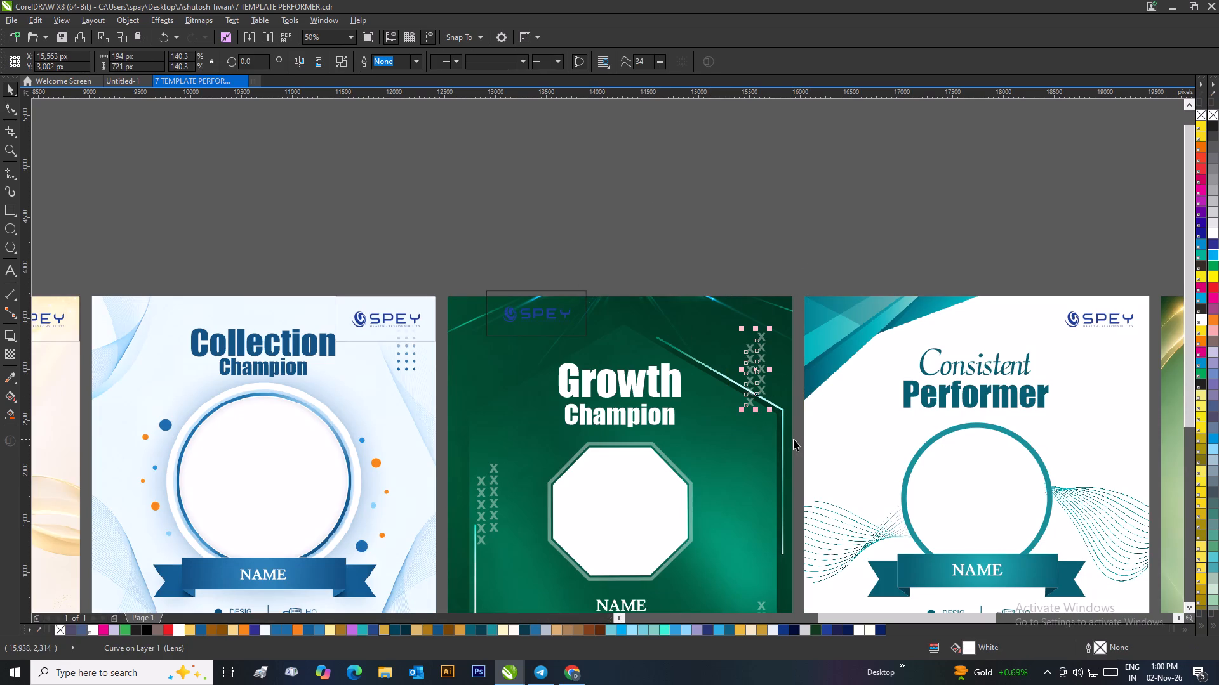
key("ctrl+g")
left_click_drag(753, 373, 725, 381)
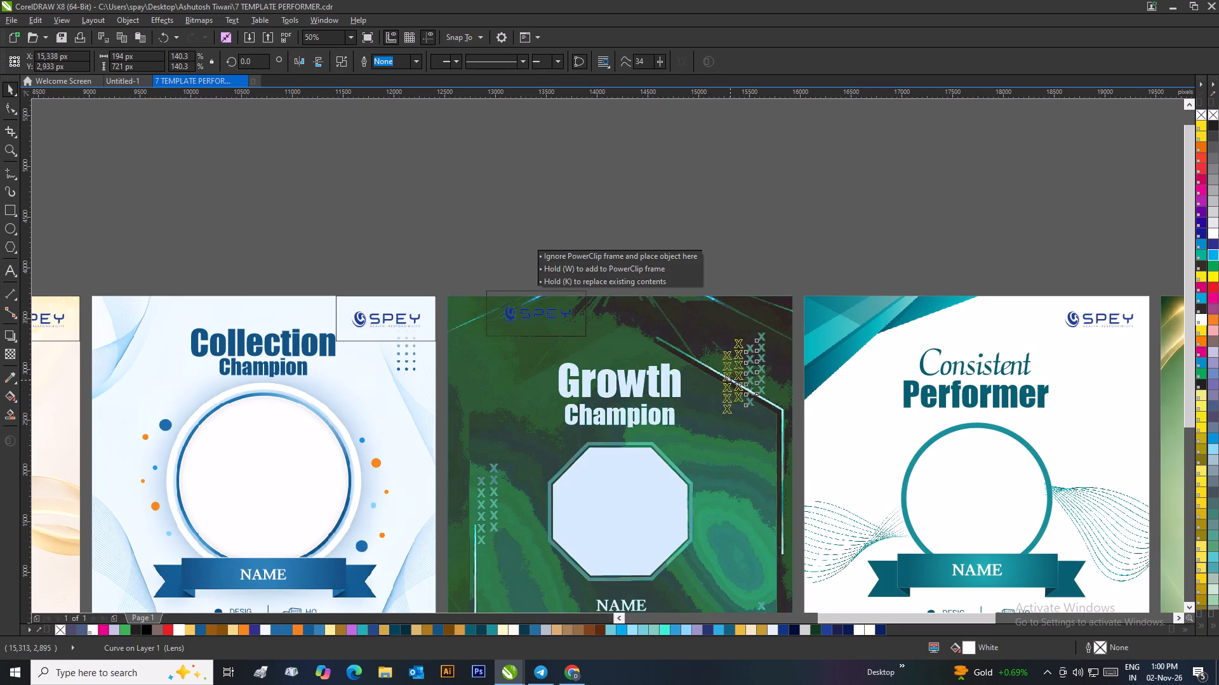
left_click_drag(725, 381, 486, 395)
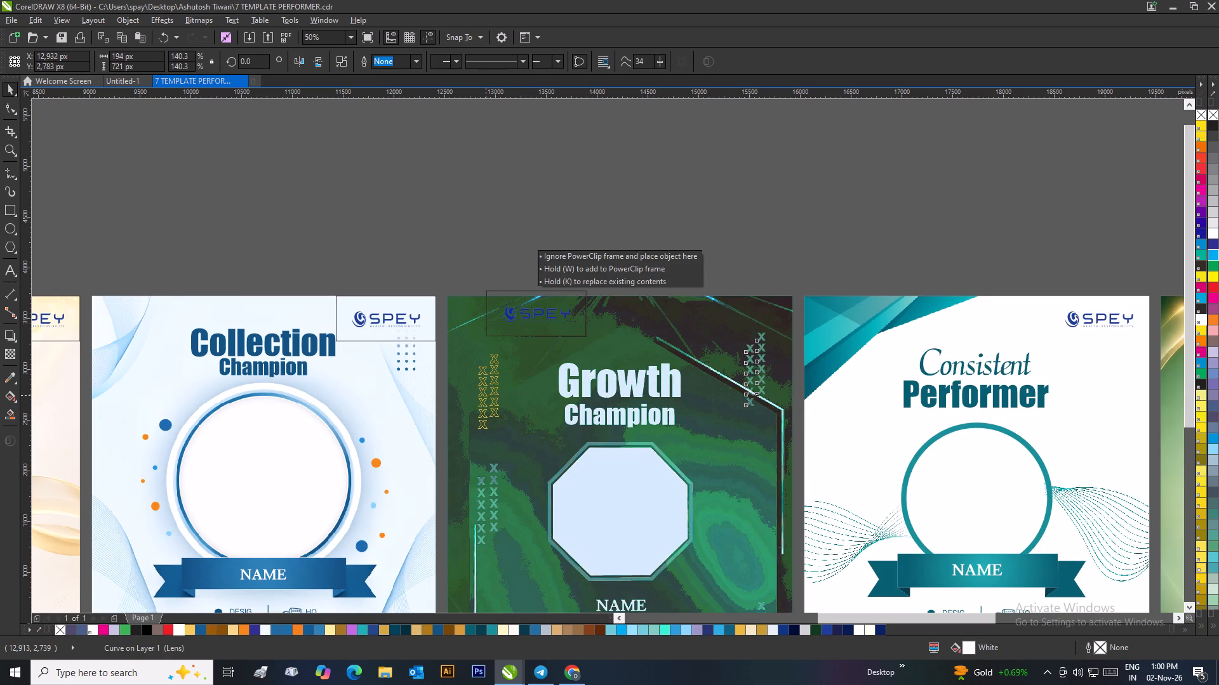
left_click_drag(486, 395, 489, 391)
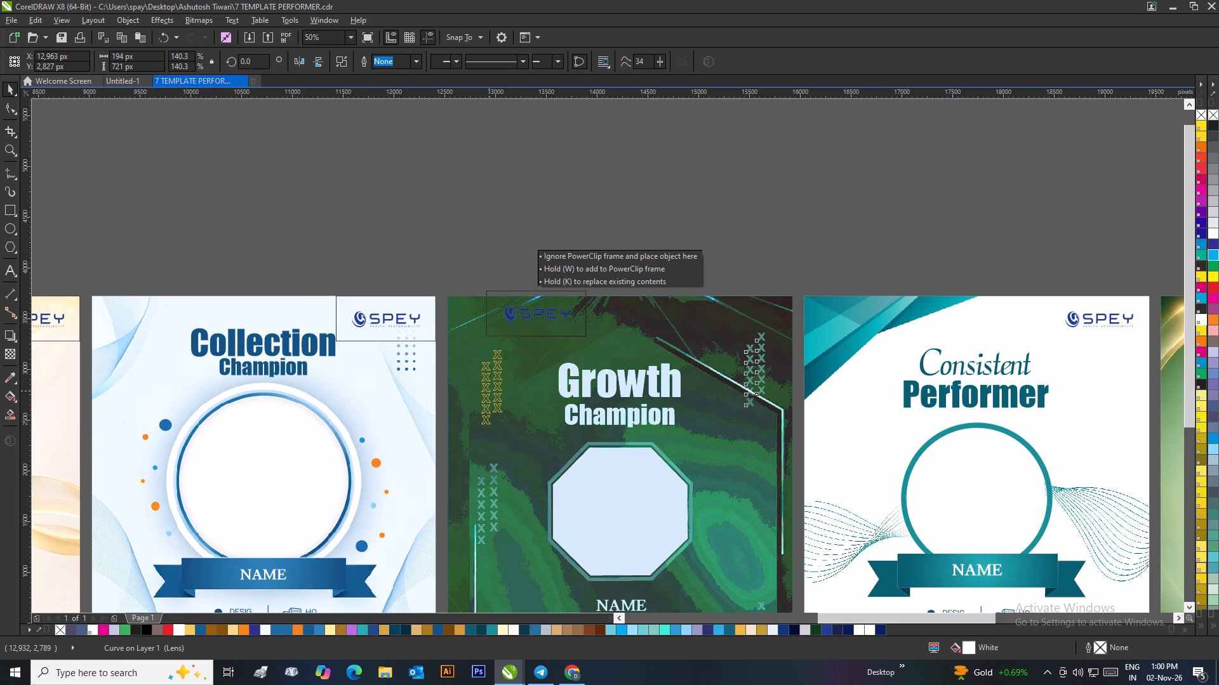
left_click_drag(489, 391, 496, 379)
left_click(541, 230)
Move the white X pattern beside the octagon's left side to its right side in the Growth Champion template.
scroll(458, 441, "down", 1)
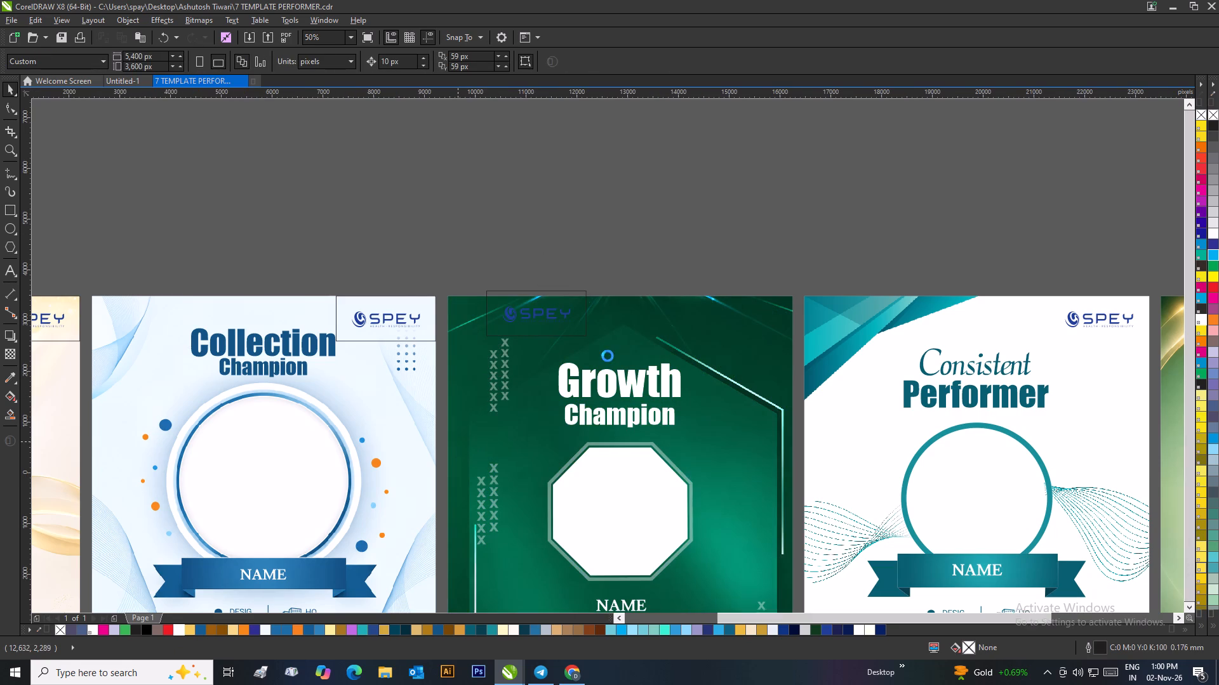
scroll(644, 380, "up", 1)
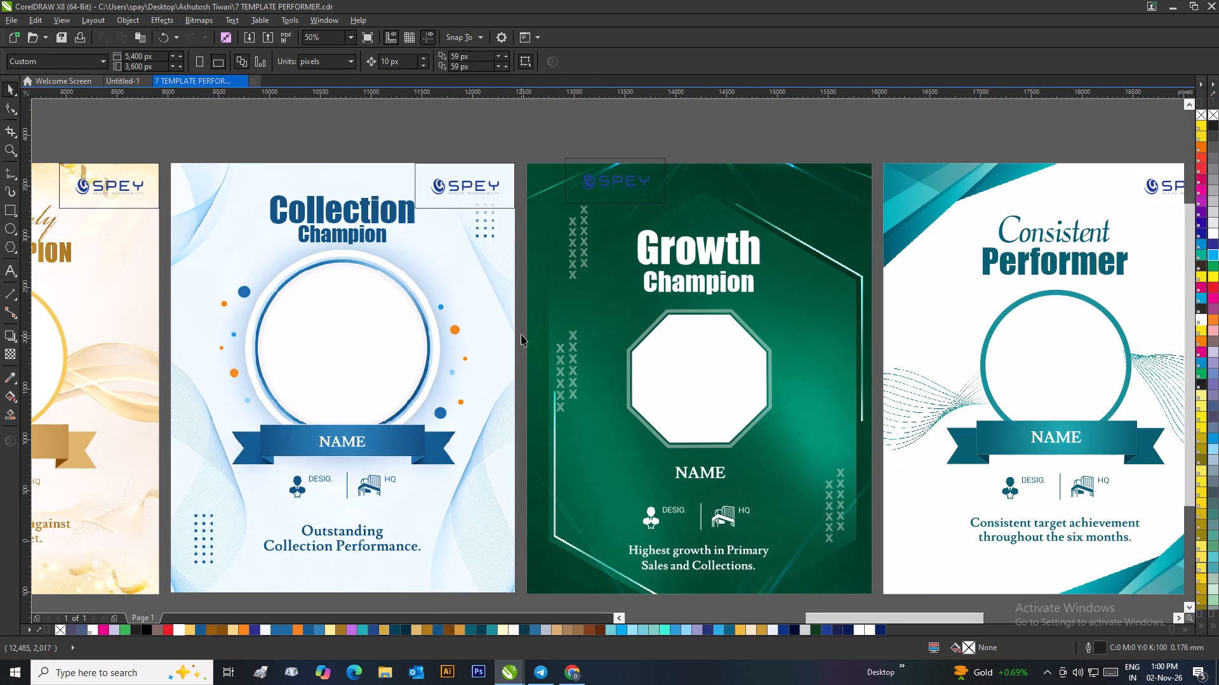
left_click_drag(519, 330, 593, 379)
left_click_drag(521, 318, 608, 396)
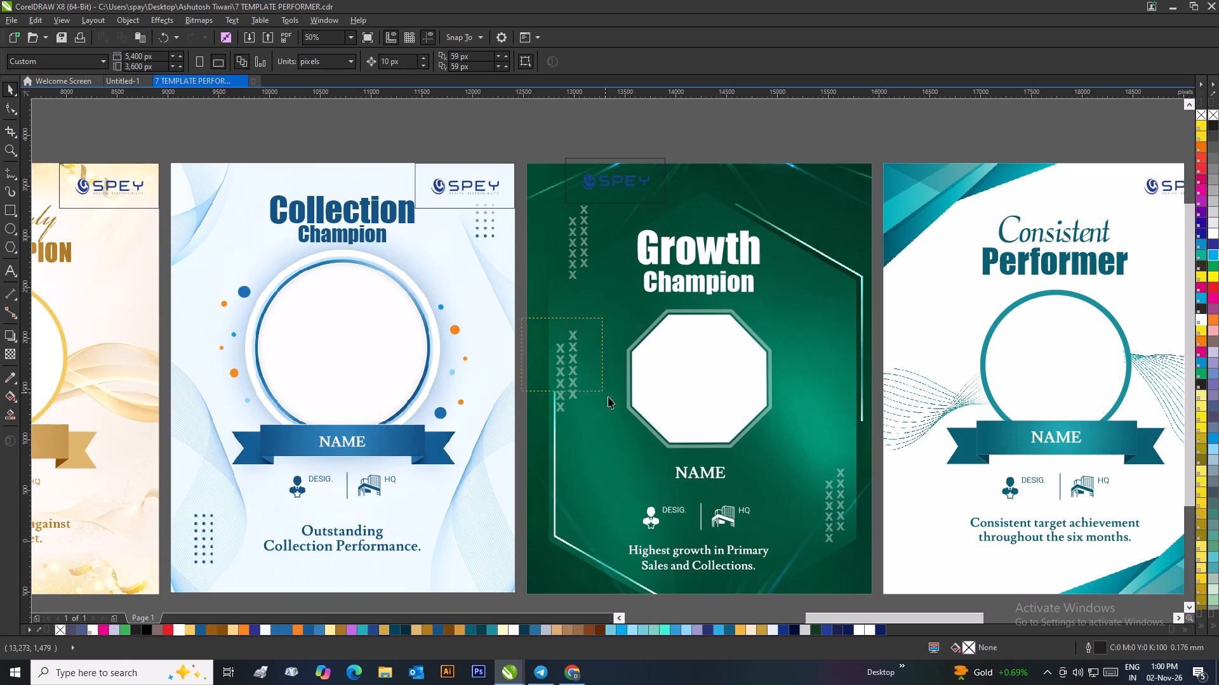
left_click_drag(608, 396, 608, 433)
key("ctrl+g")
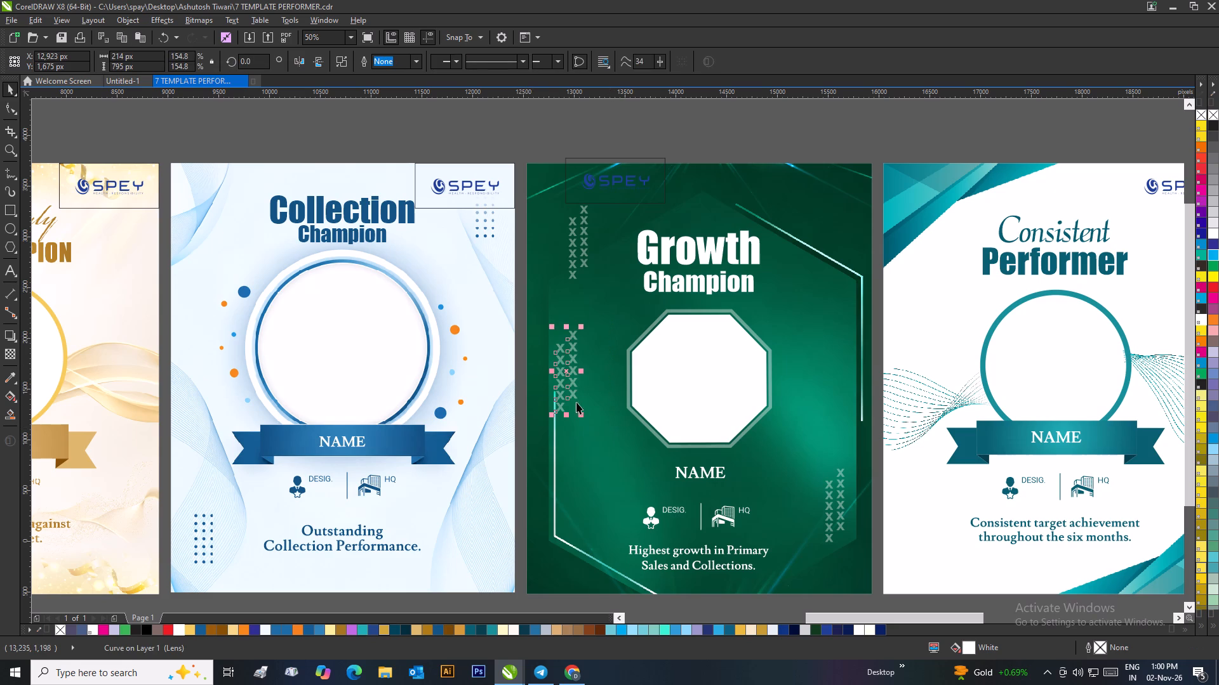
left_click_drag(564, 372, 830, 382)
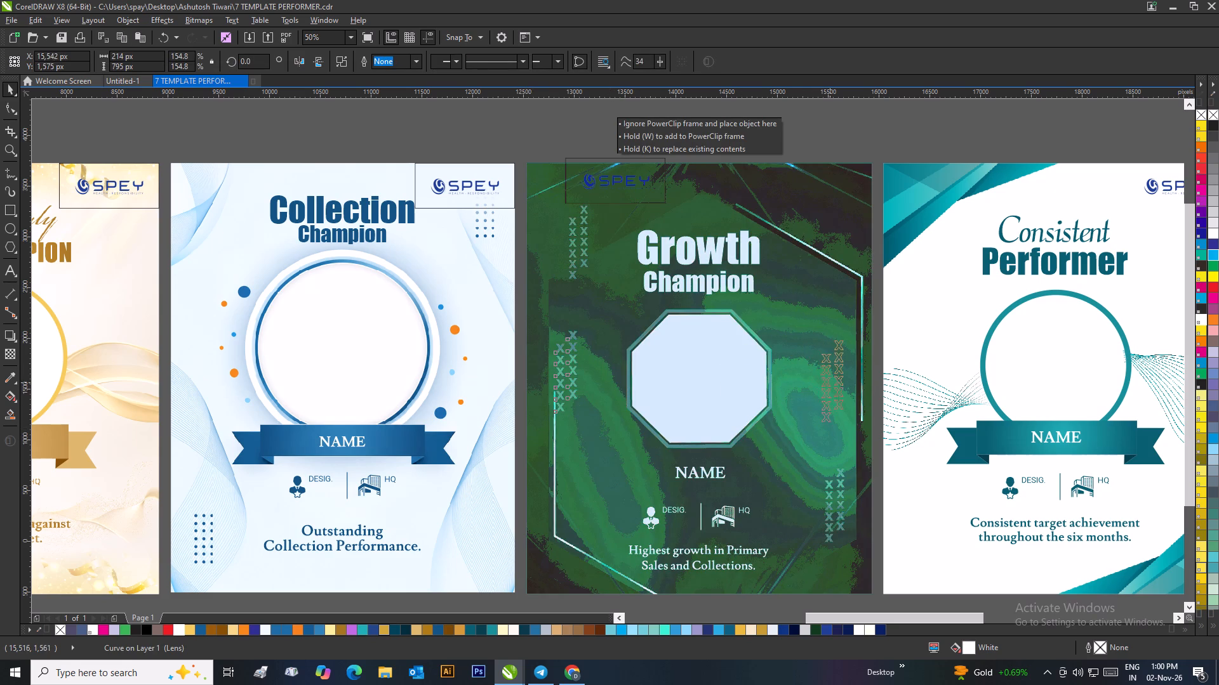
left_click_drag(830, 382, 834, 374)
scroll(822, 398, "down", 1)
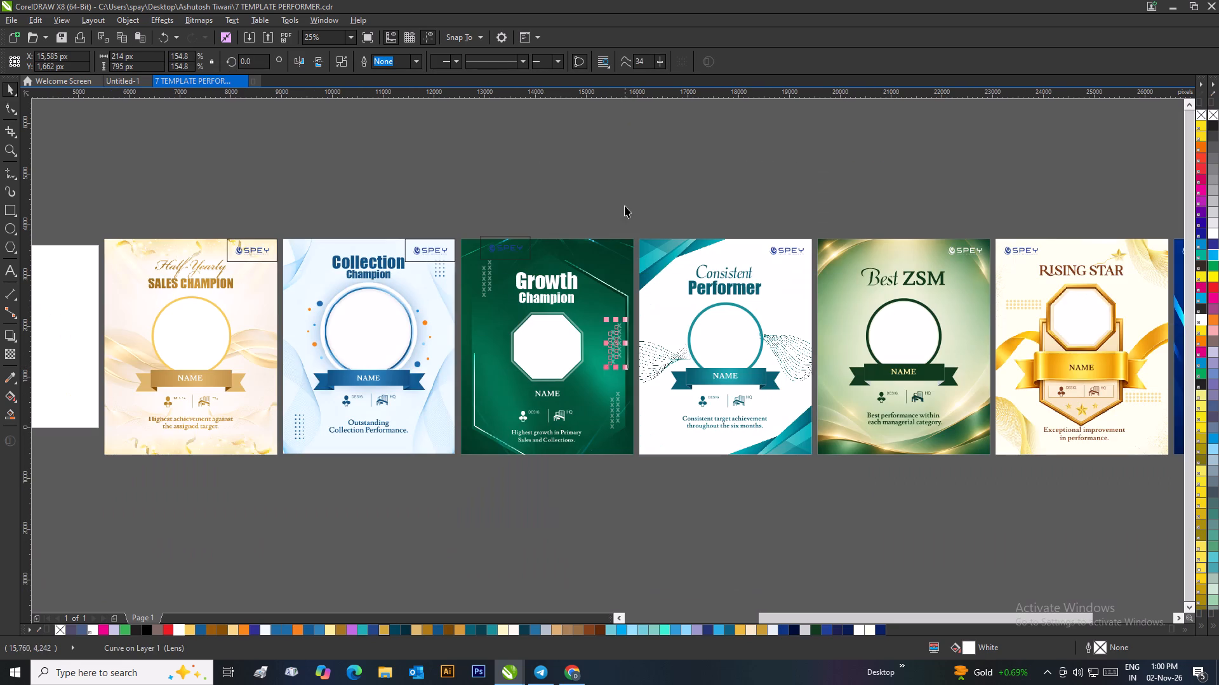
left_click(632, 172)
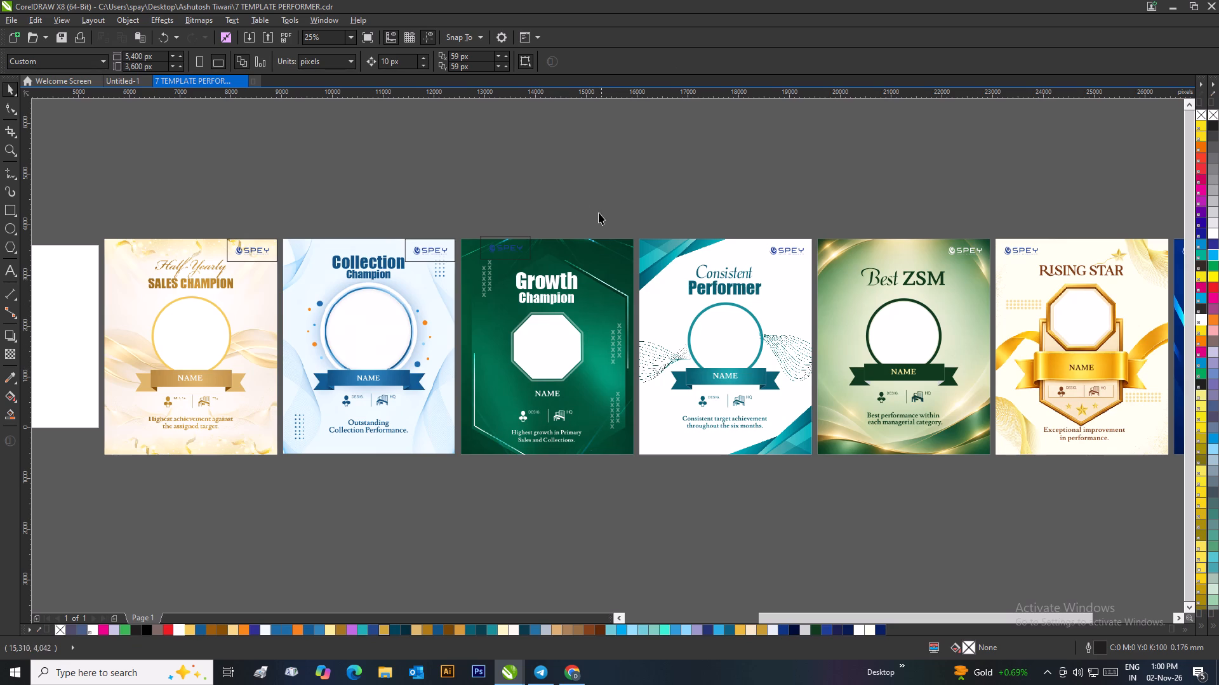
Delete the white X pattern beside the right side of the octagon in the Growth Champion template.
left_click_drag(582, 202, 638, 377)
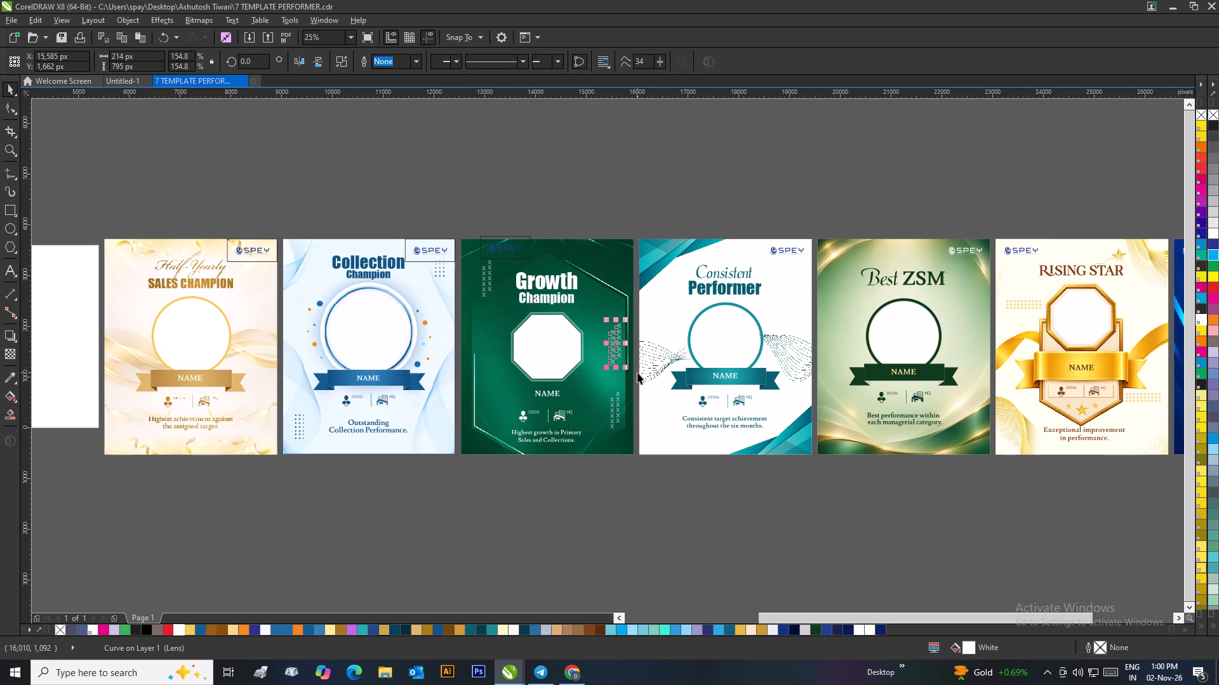
key("Delete")
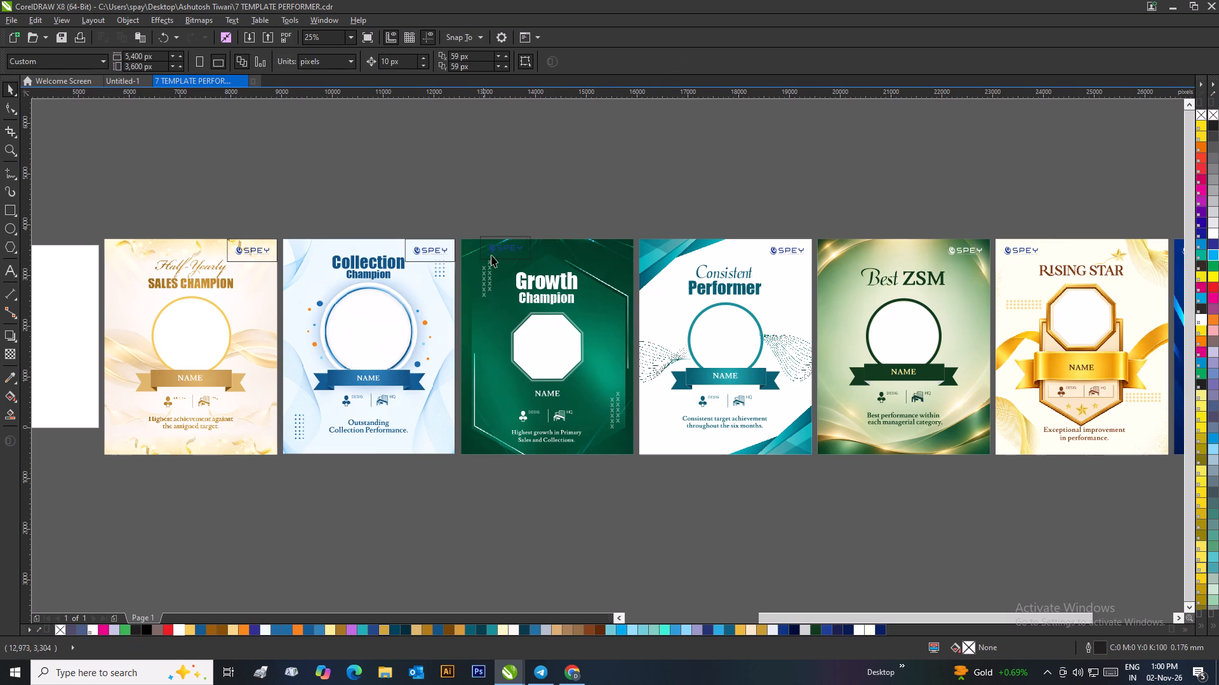
Align the copied framed SPEY logo to the top and right edges of the Growth Champion background.
left_click(516, 245)
left_click(581, 256, "shift")
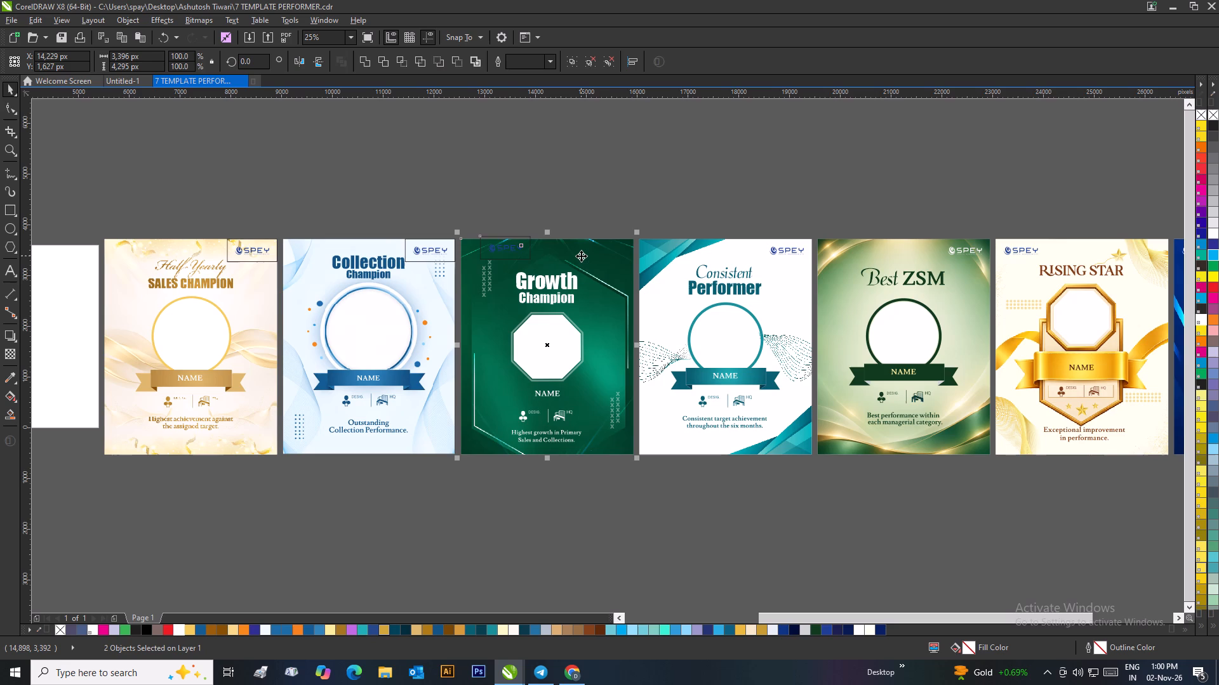
key("t")
key("r")
left_click(623, 214)
scroll(620, 265, "up", 1)
right_click(611, 323)
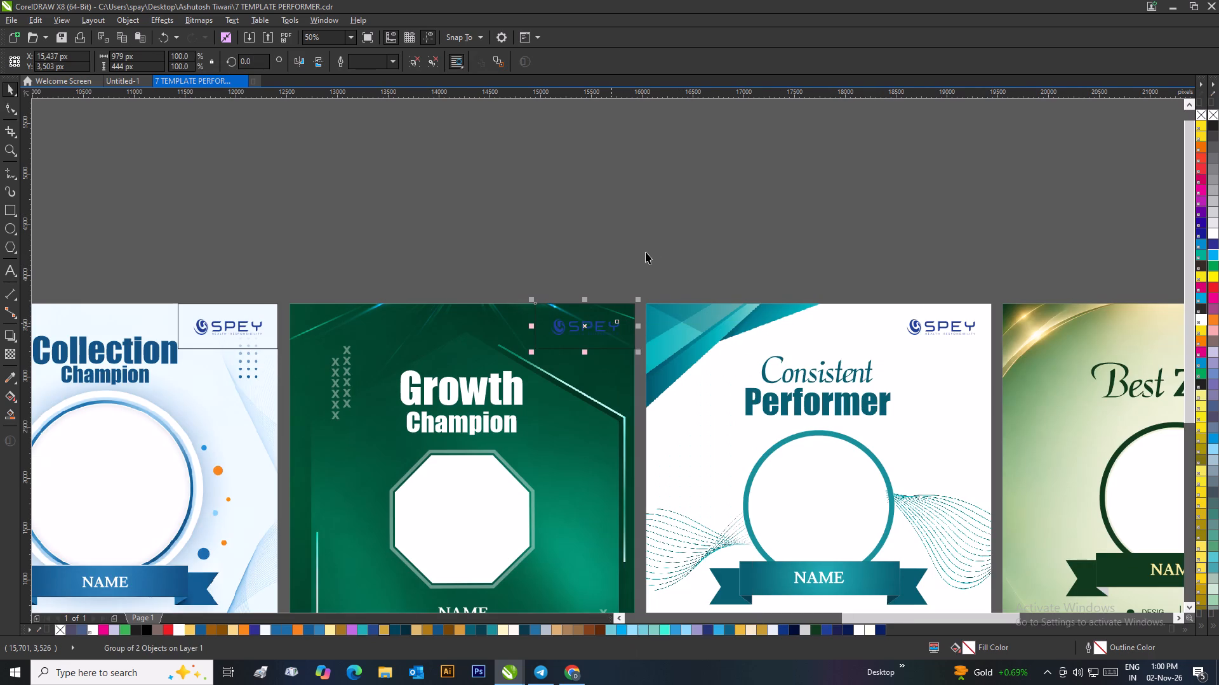
double_click(646, 252)
Fade out the top of the Growth Champion background image inside its PowerClip with a vertical linear transparency and finish editing.
left_click(590, 396)
right_click(590, 396)
left_click(621, 313)
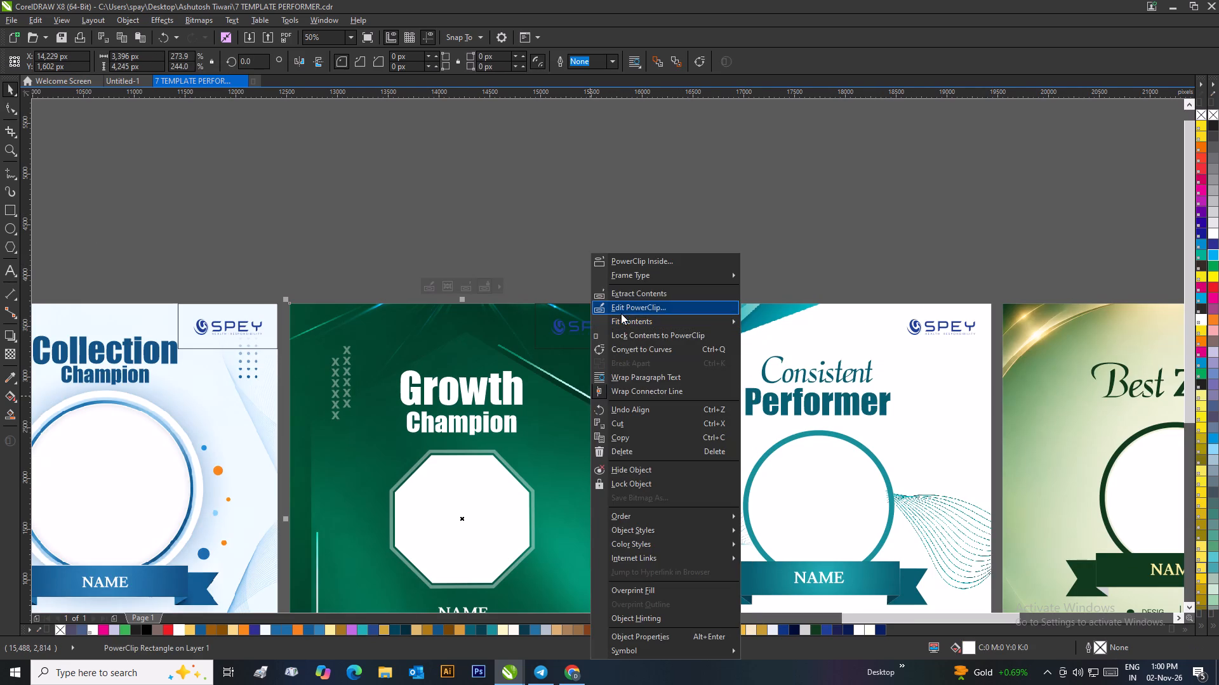
left_click(543, 366)
left_click(5, 349)
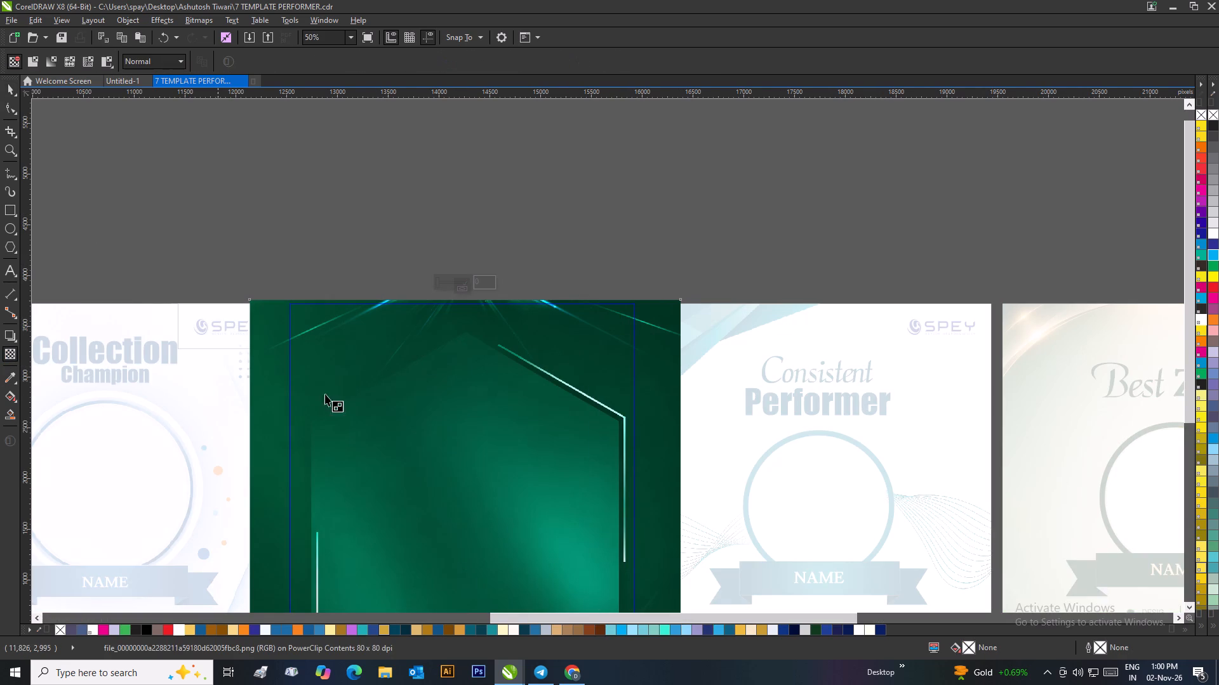
left_click_drag(444, 400, 446, 318, "ctrl")
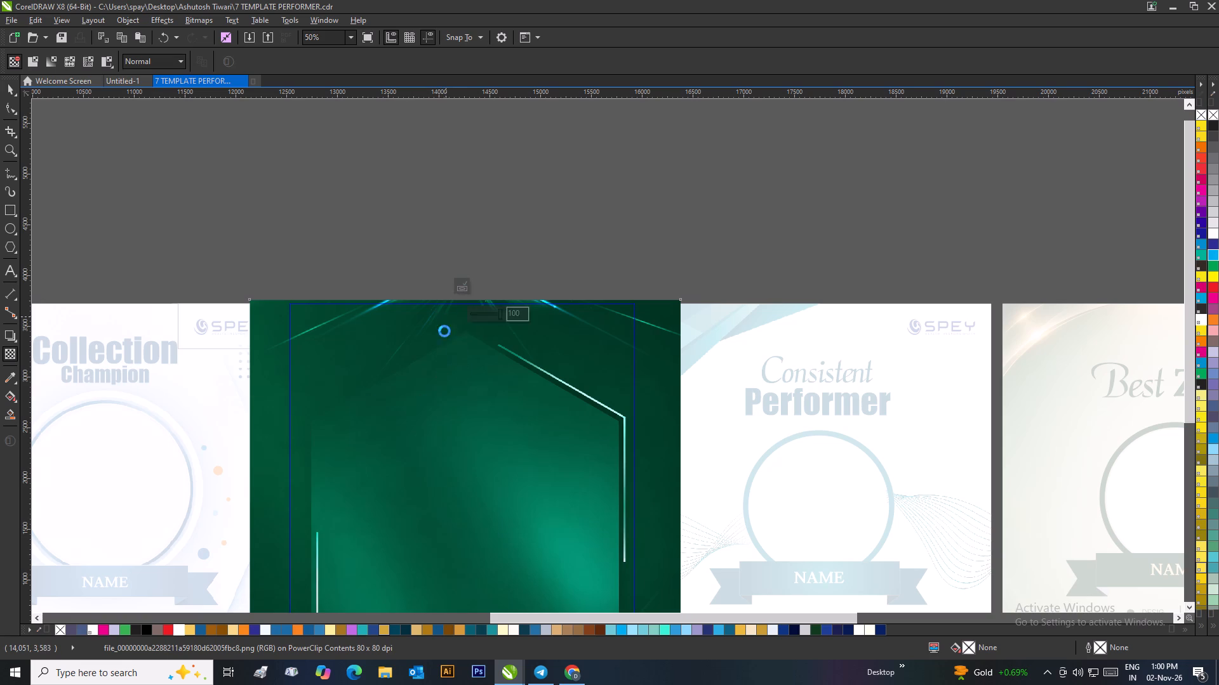
left_click(469, 278)
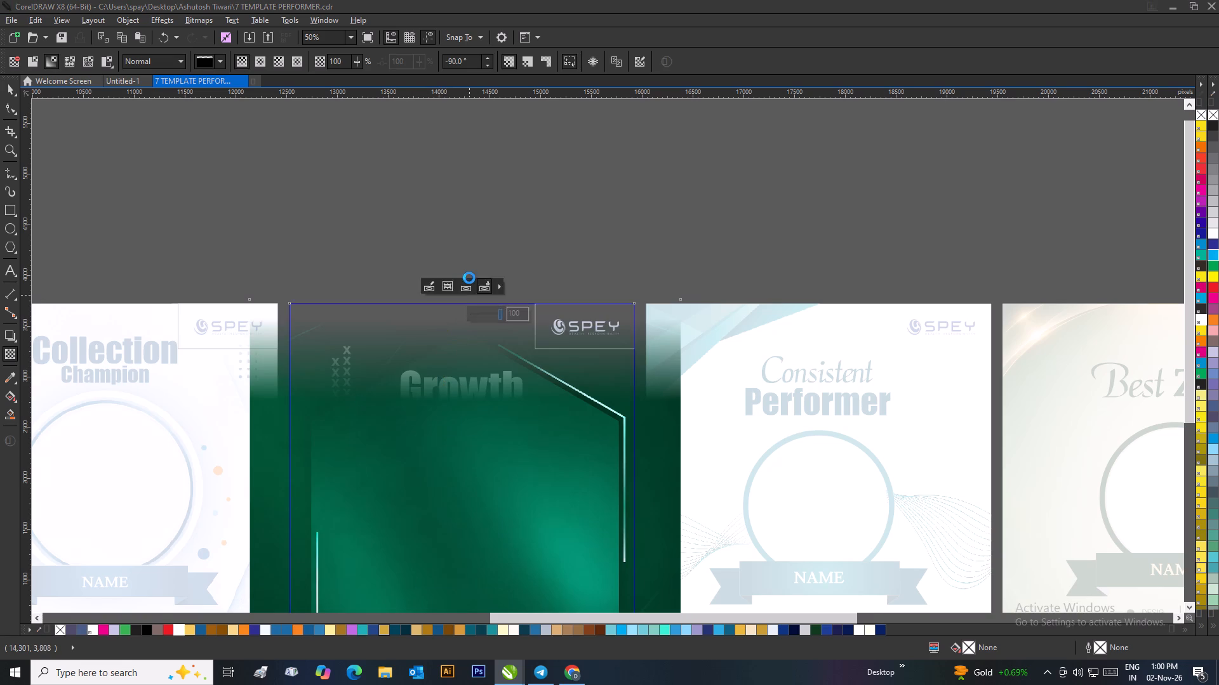
left_click(587, 252)
Fill the Growth Champion PowerClip frame with light golden orange behind the faded top of the image.
left_click(480, 334)
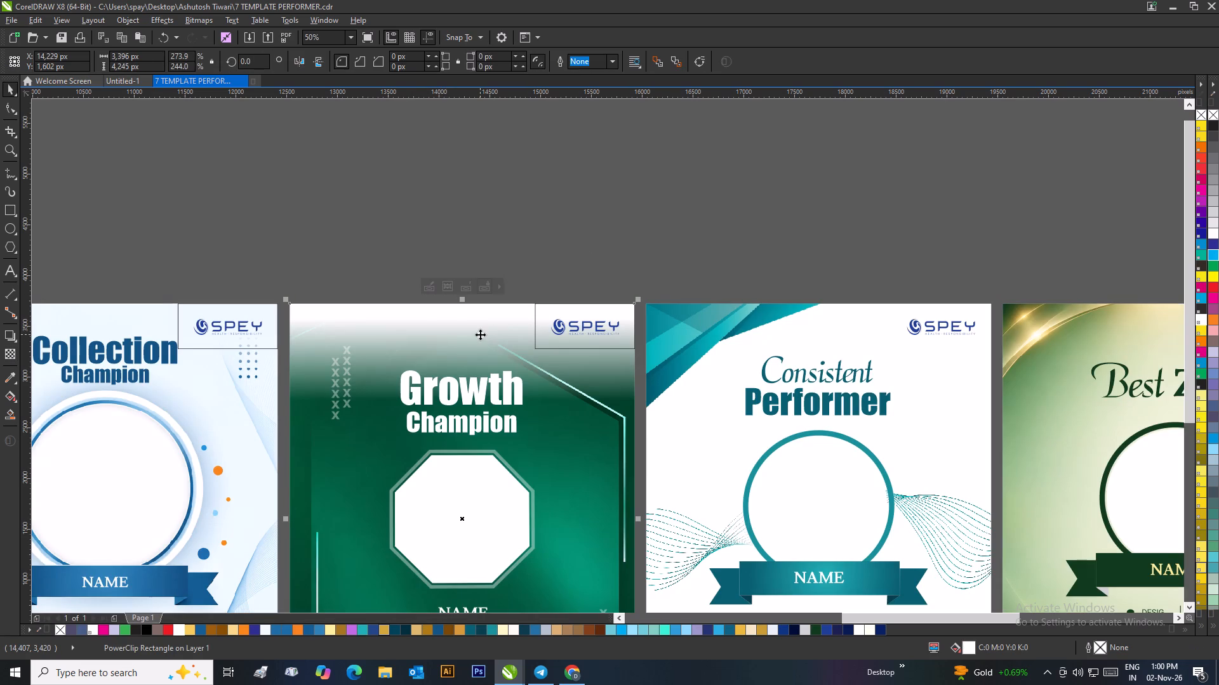
left_click(589, 253)
left_click(490, 330)
left_click(233, 632)
left_click(542, 223)
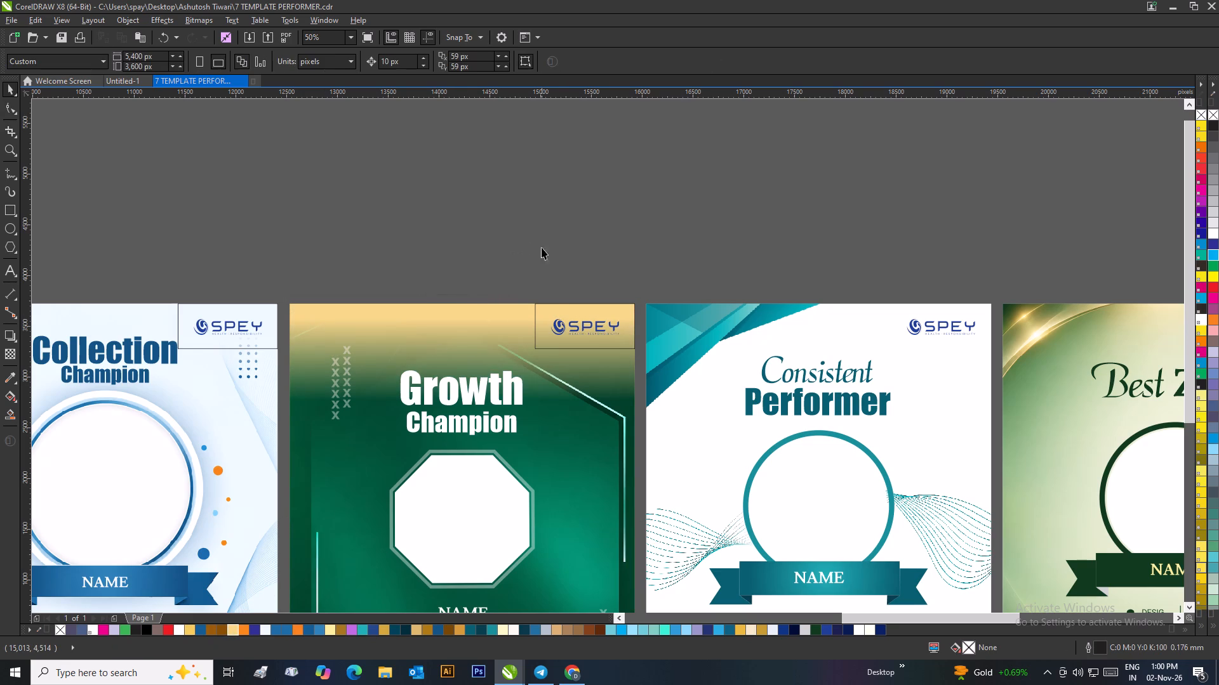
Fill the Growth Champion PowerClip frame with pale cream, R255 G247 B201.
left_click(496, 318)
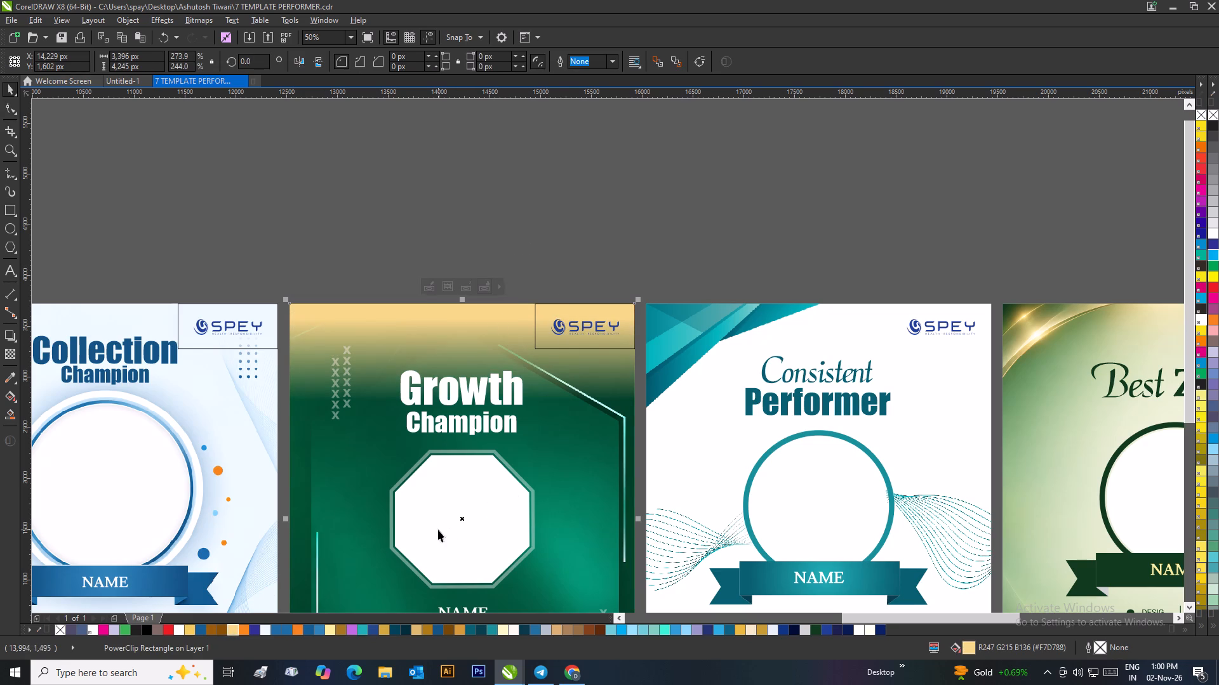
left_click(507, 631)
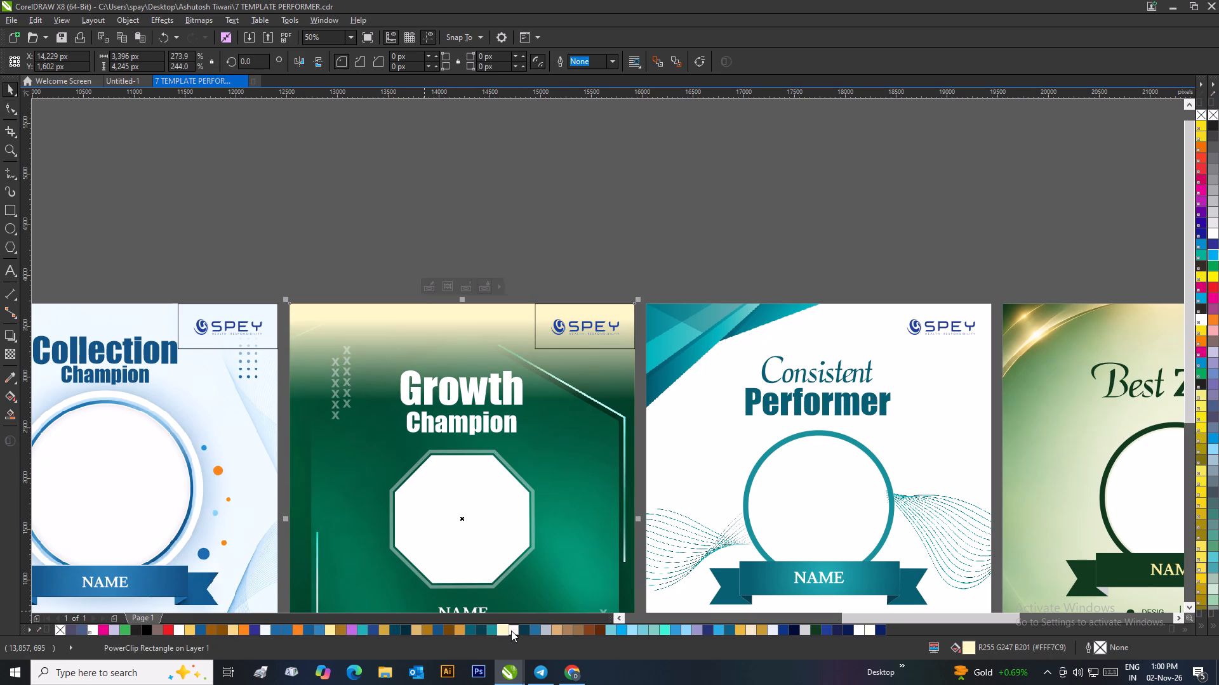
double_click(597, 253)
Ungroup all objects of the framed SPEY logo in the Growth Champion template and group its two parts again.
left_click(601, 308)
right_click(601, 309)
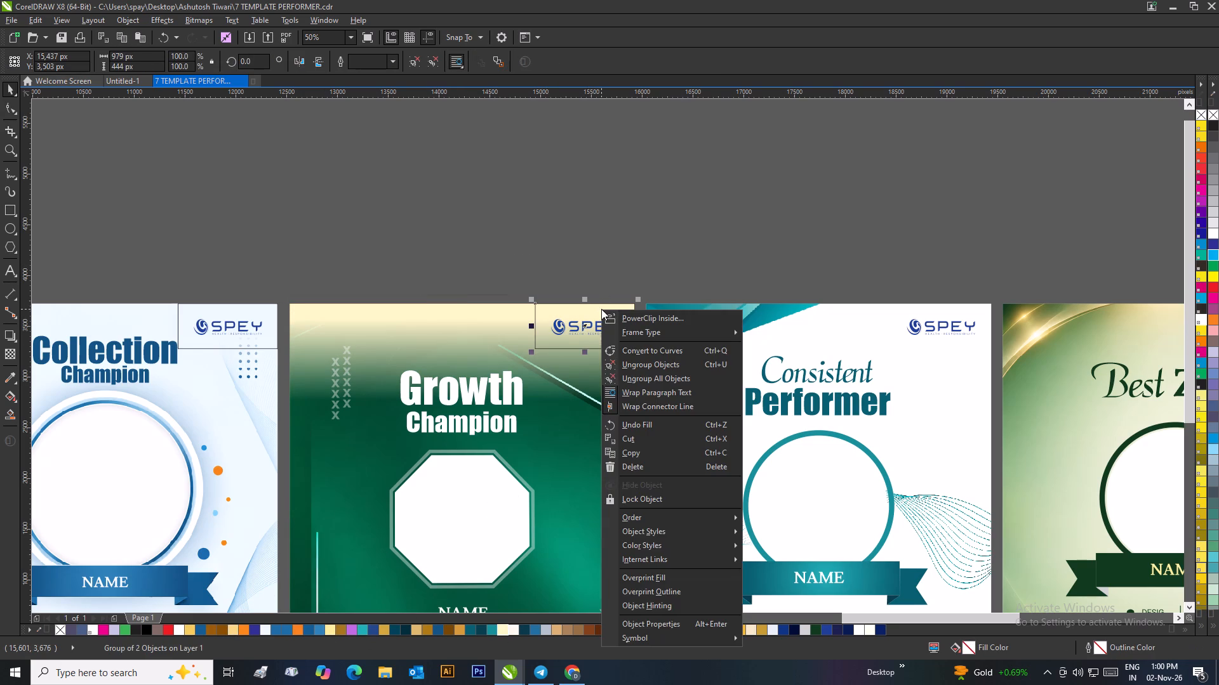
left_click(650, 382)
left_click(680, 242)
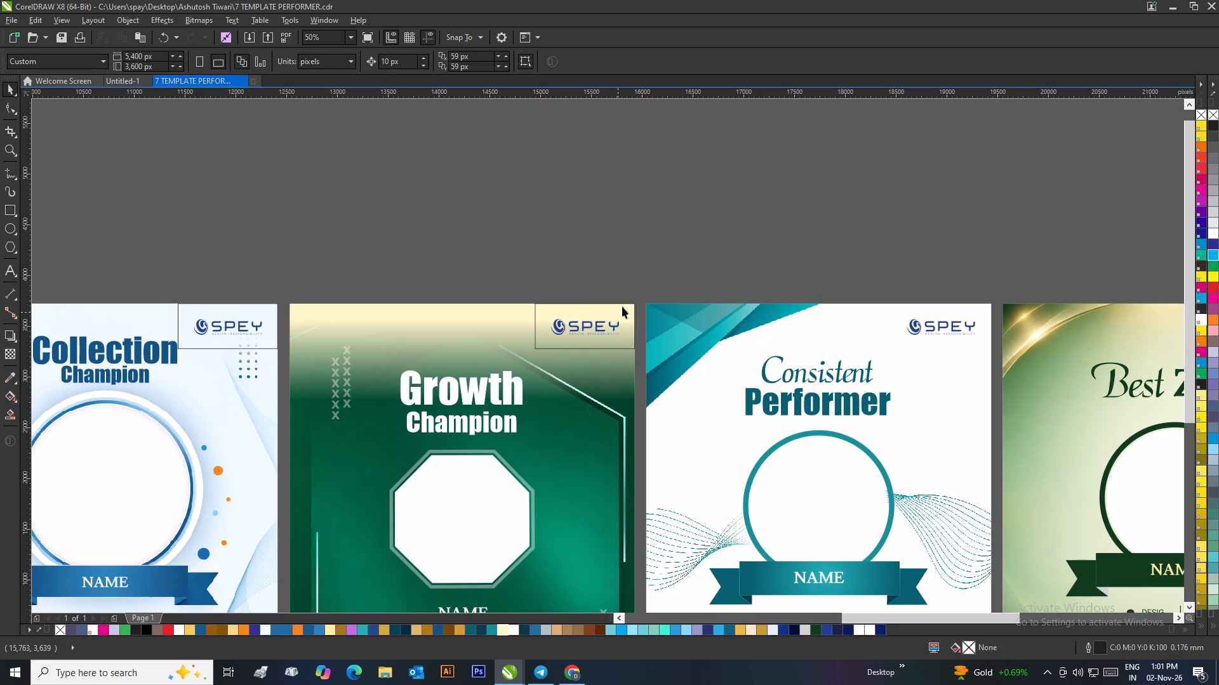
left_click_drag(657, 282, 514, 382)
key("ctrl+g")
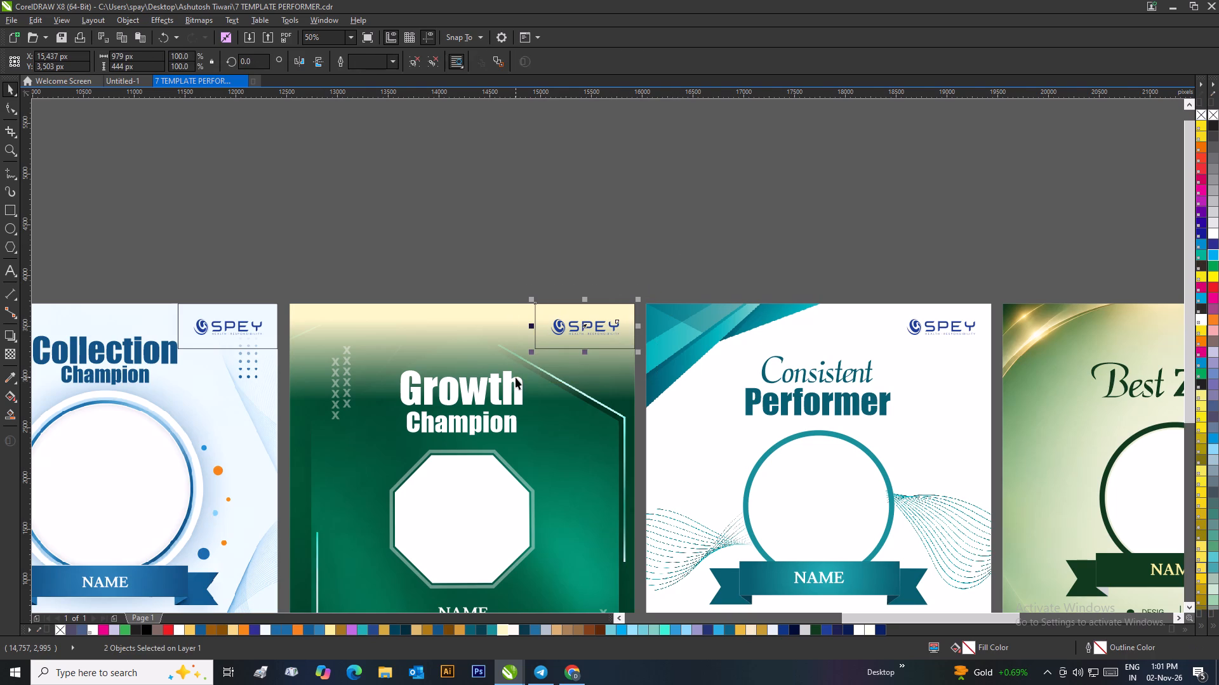
Redirect the background image's linear transparency inside the Growth Champion PowerClip so it fades diagonally toward the logo corner, and finish editing.
scroll(516, 367, "down", 2)
scroll(608, 356, "up", 1)
left_click(672, 256)
scroll(669, 265, "down", 1)
scroll(616, 382, "up", 2)
scroll(601, 363, "down", 1)
left_click(503, 360)
right_click(503, 360)
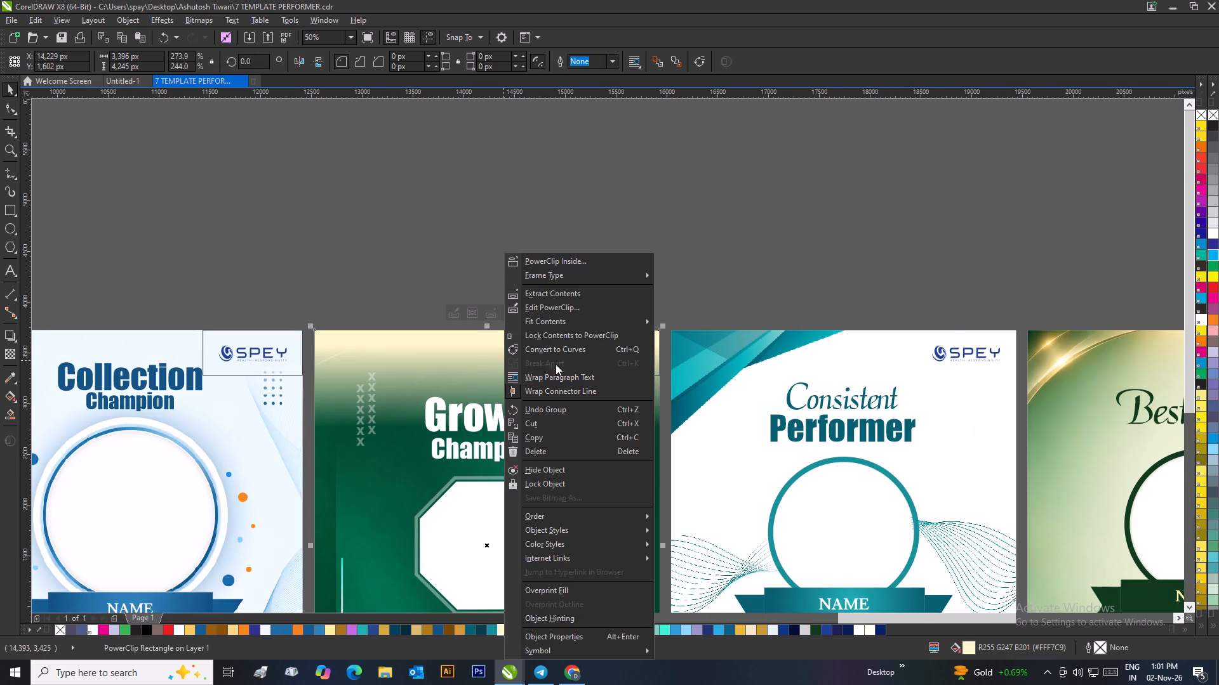
left_click(553, 310)
left_click(517, 373)
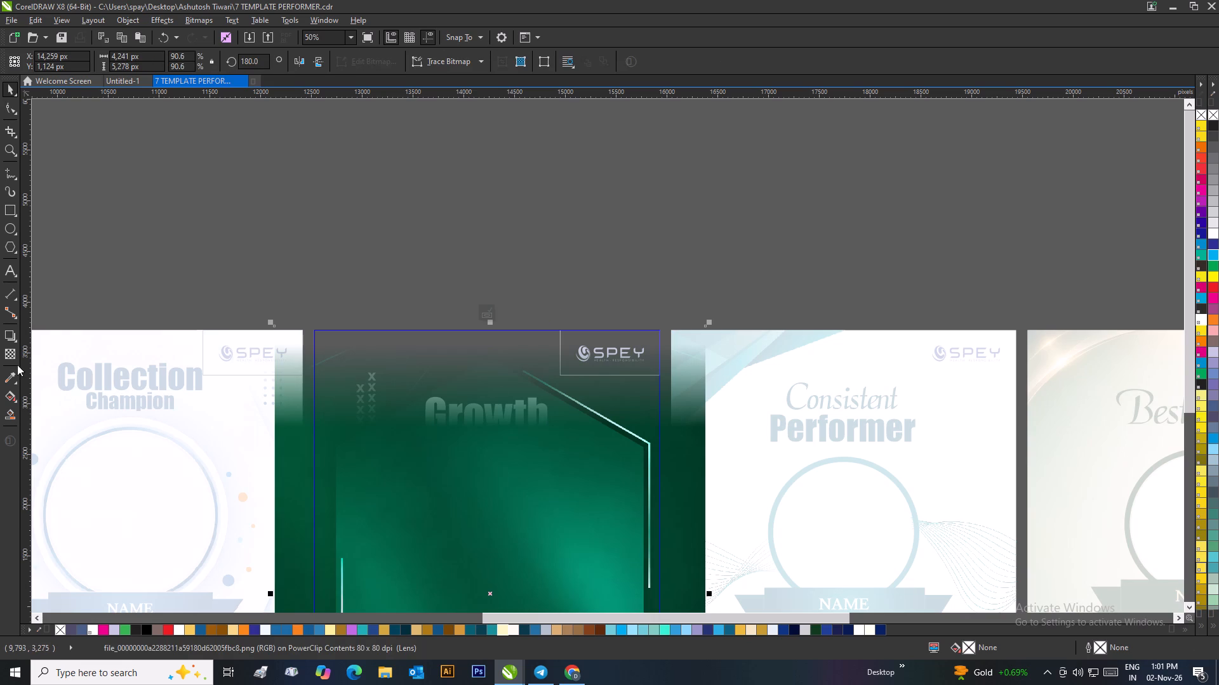
left_click(14, 358)
left_click_drag(521, 384, 583, 362)
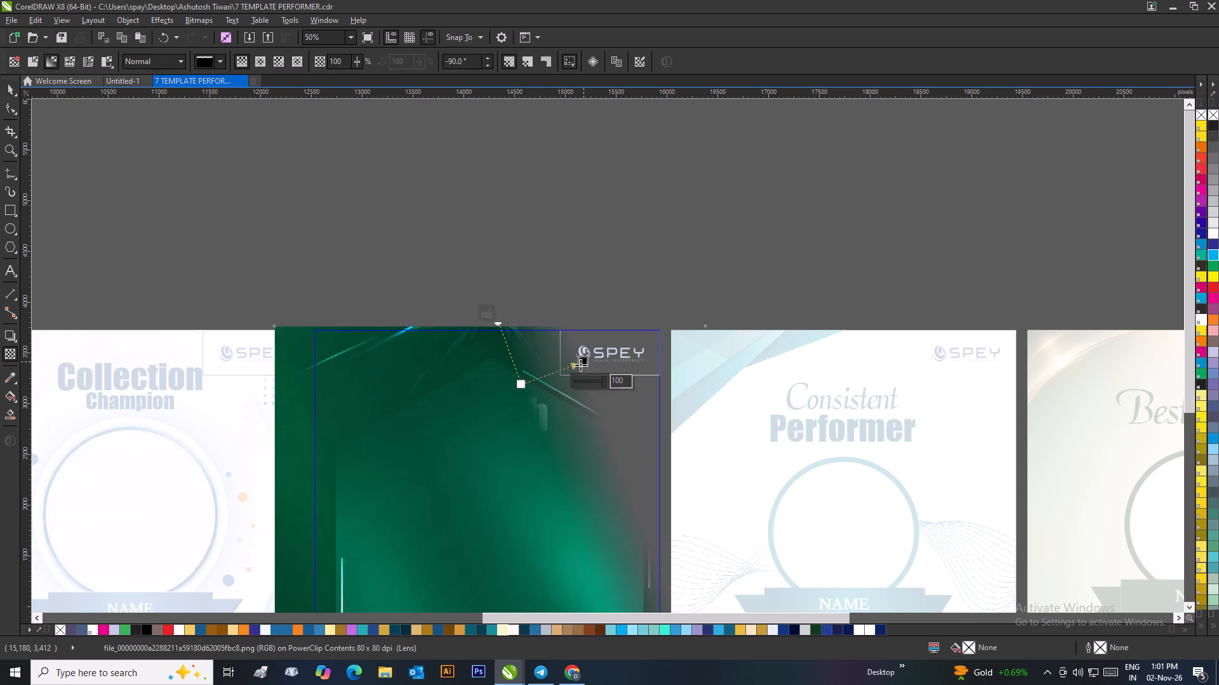
left_click_drag(546, 396, 597, 353)
left_click_drag(542, 398, 501, 422)
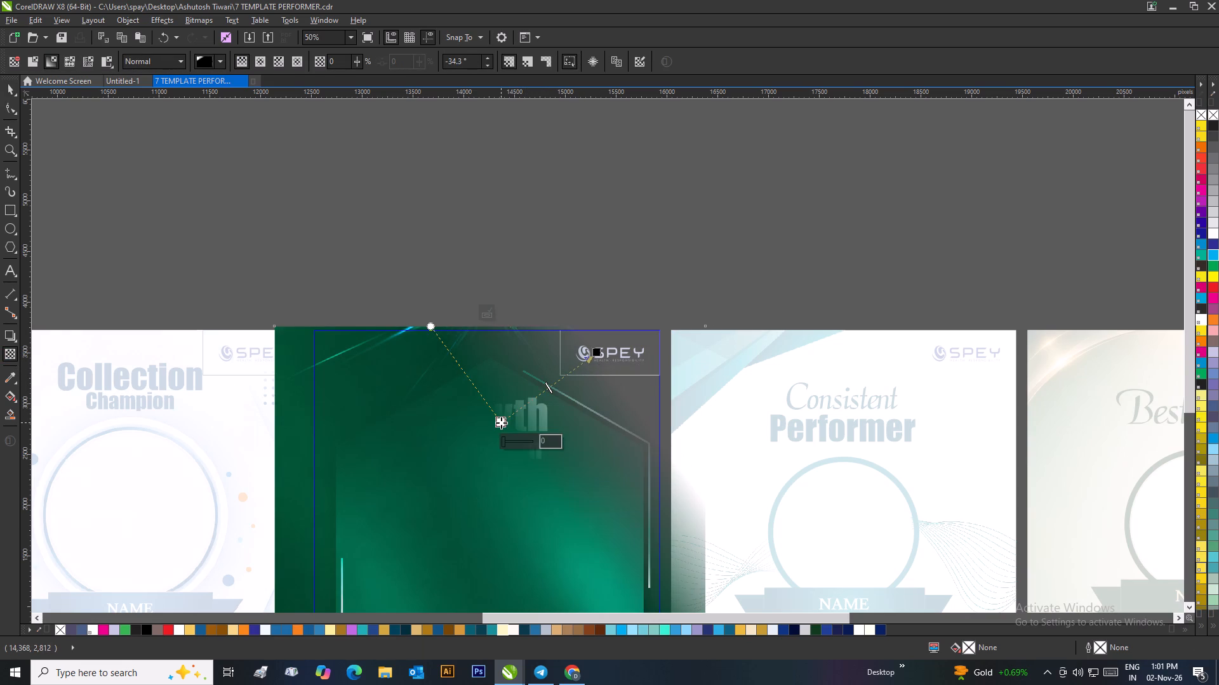
left_click_drag(502, 424, 510, 418)
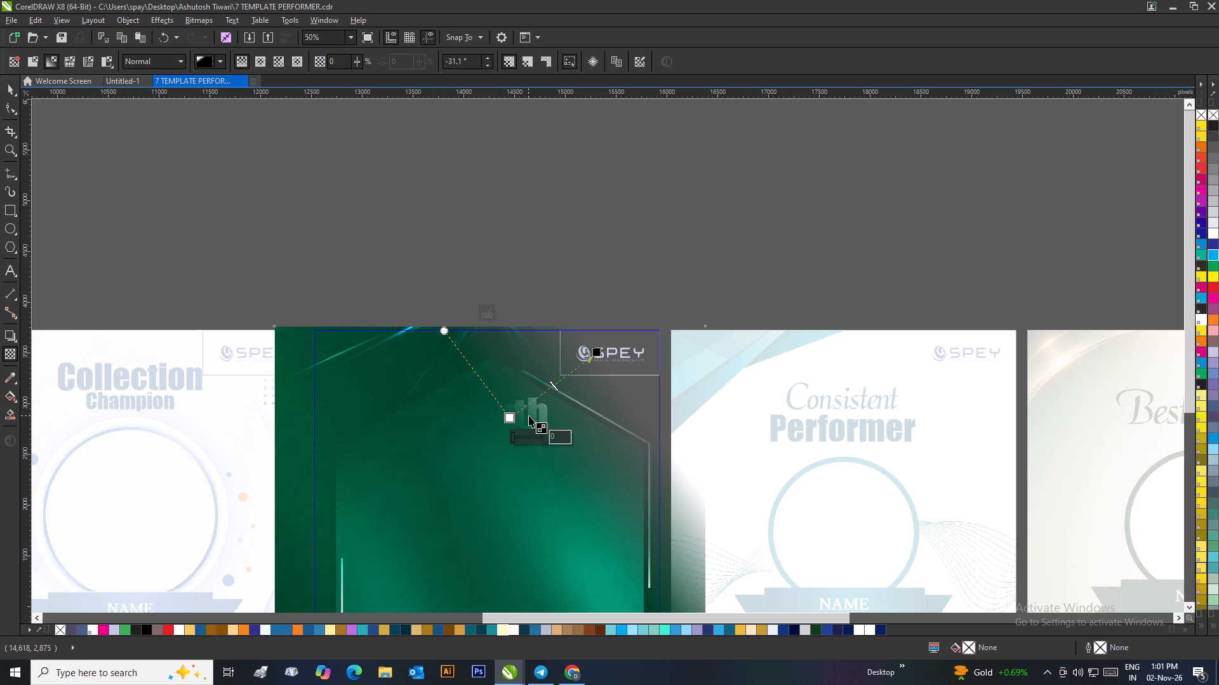
left_click(479, 309)
left_click(640, 271)
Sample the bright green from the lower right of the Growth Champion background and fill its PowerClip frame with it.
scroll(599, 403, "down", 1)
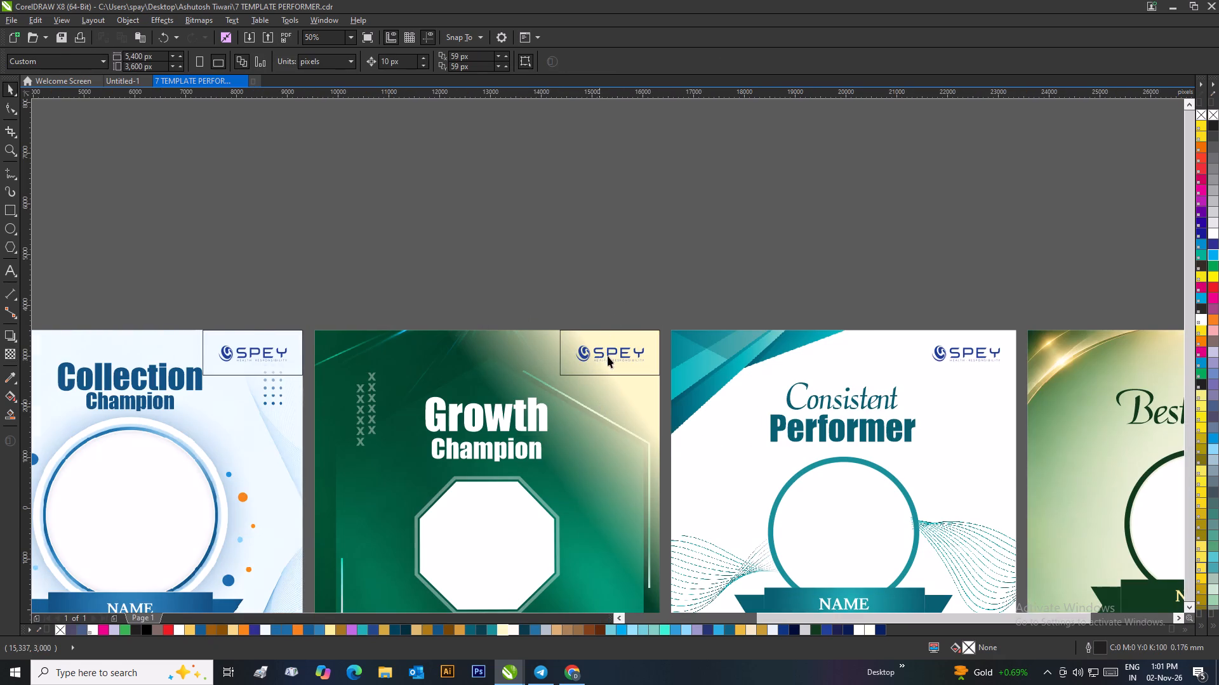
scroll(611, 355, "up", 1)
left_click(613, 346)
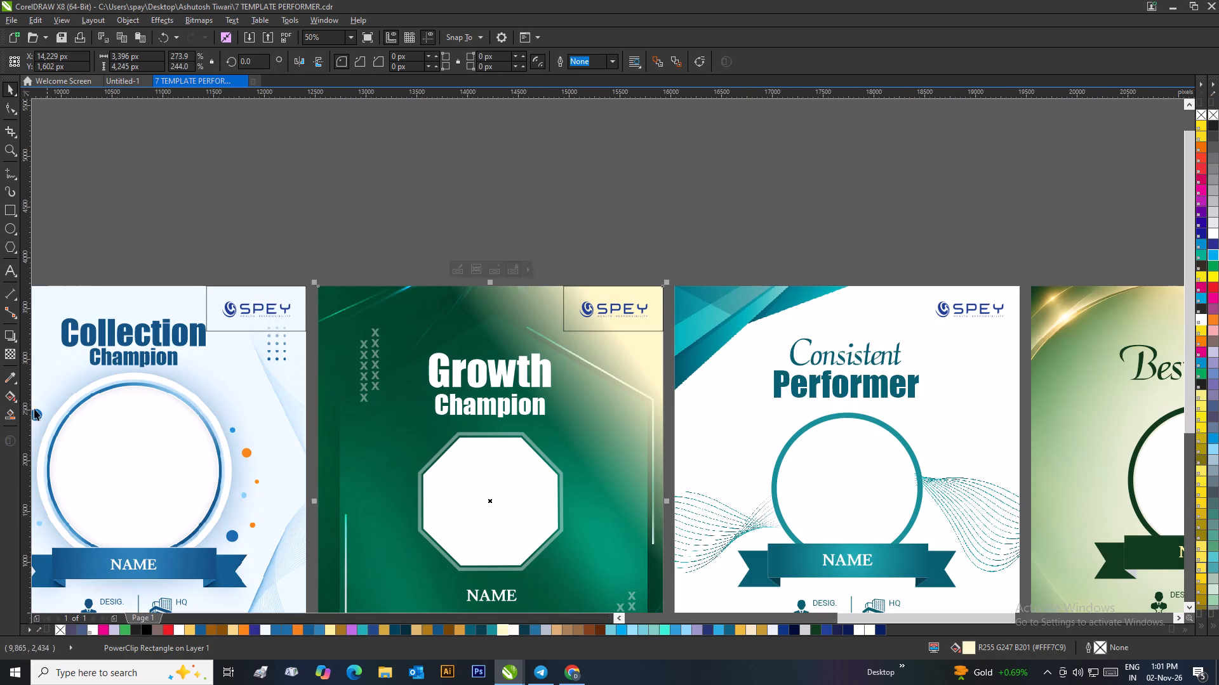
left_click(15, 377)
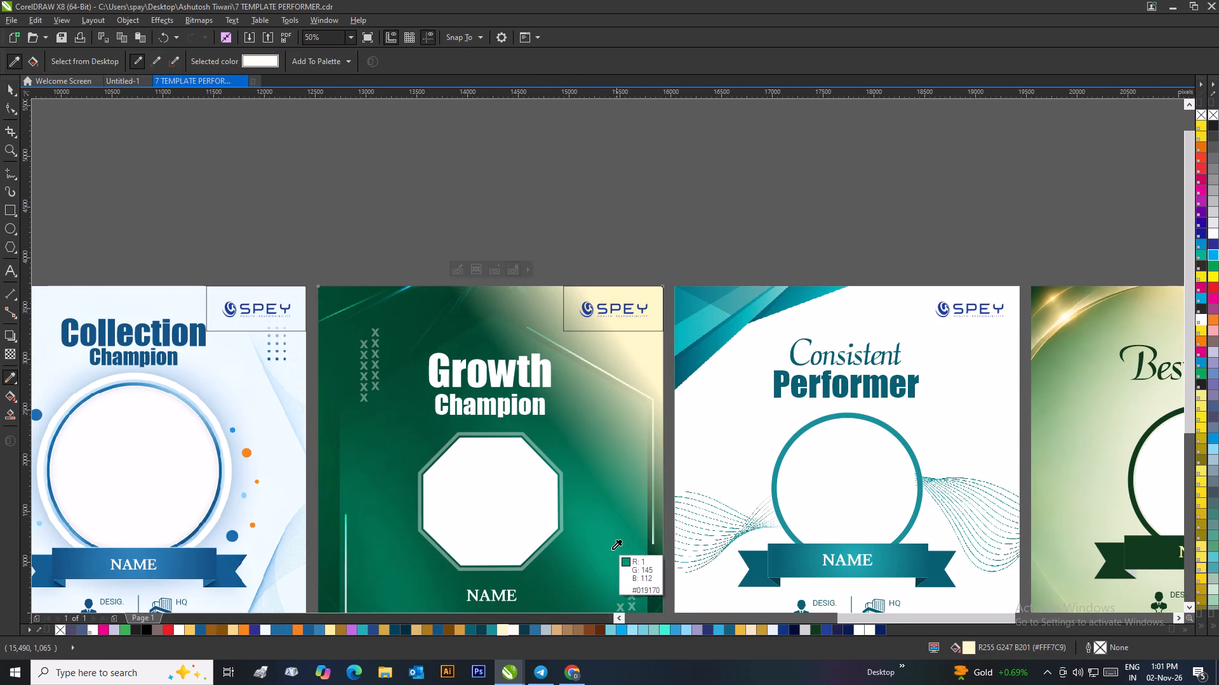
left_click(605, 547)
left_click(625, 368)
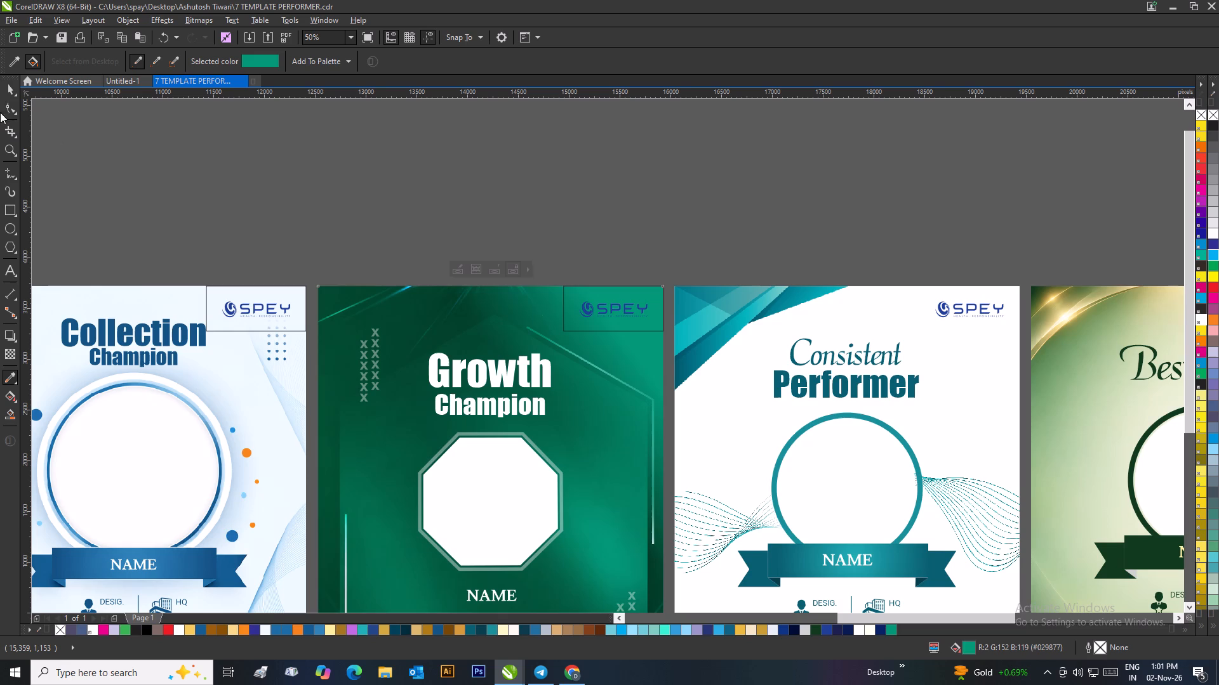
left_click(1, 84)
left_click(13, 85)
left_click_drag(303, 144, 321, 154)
Change the Growth Champion PowerClip frame's fill to a lighter green, R16 G181 B145.
scroll(649, 284, "down", 1)
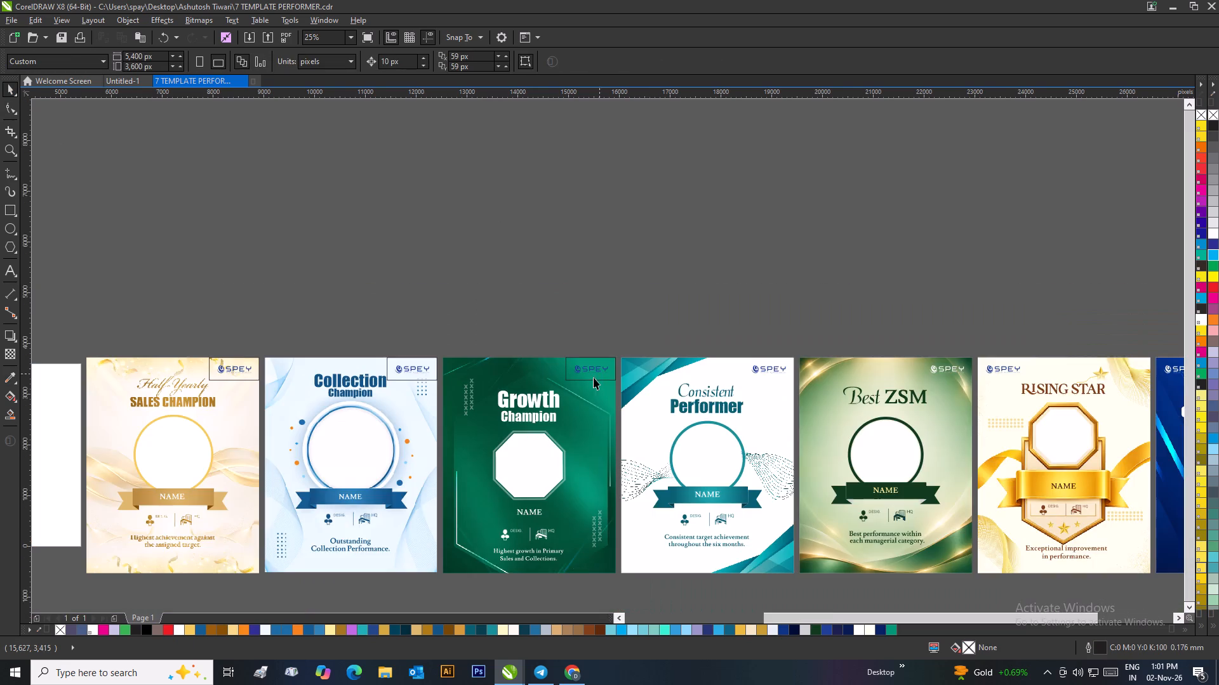
scroll(585, 391, "up", 1)
left_click(665, 305)
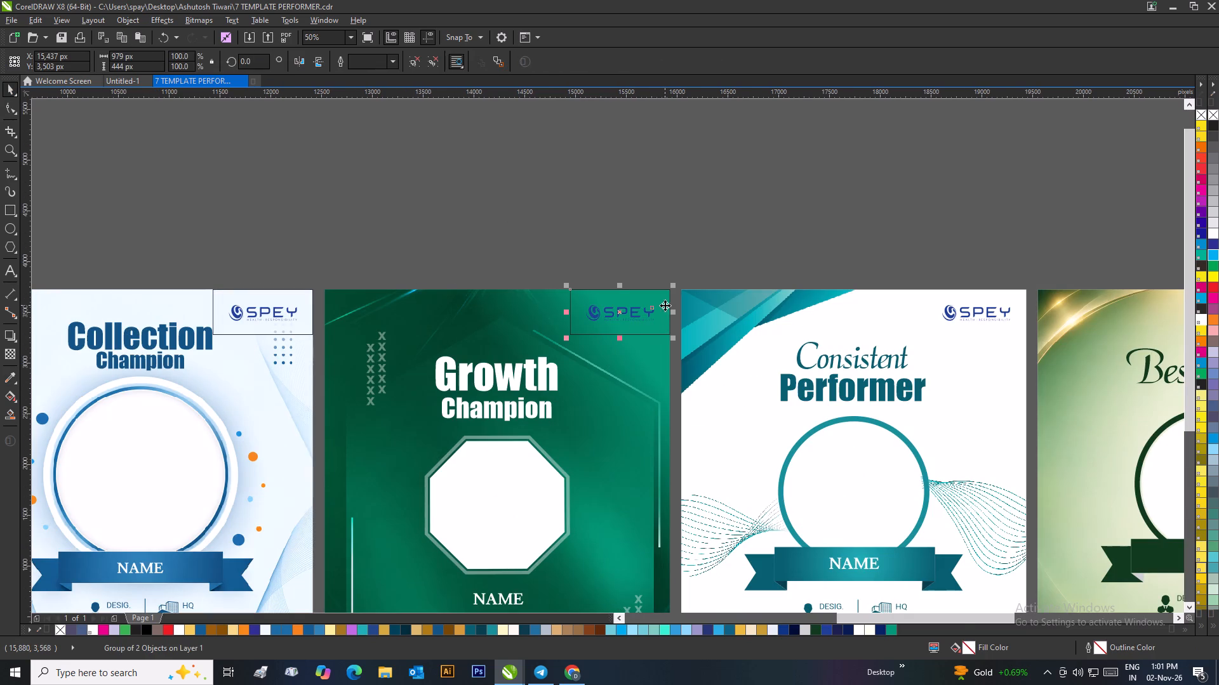
left_click(639, 363)
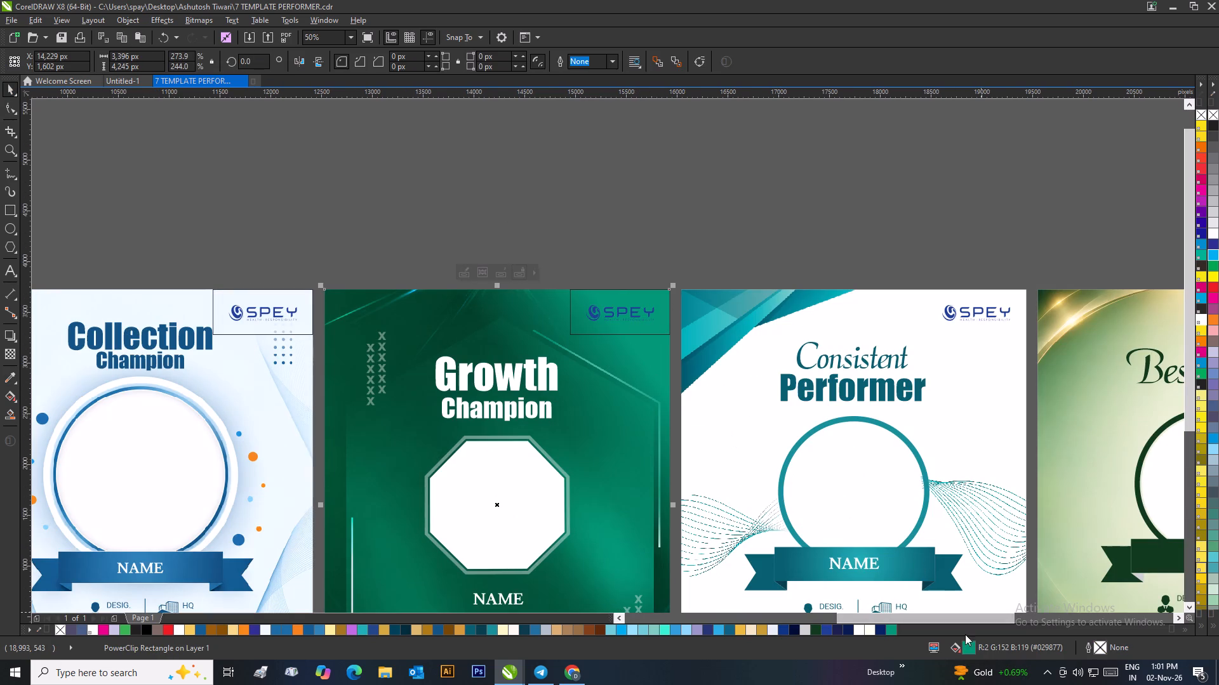
double_click(963, 651)
left_click_drag(709, 213, 784, 216)
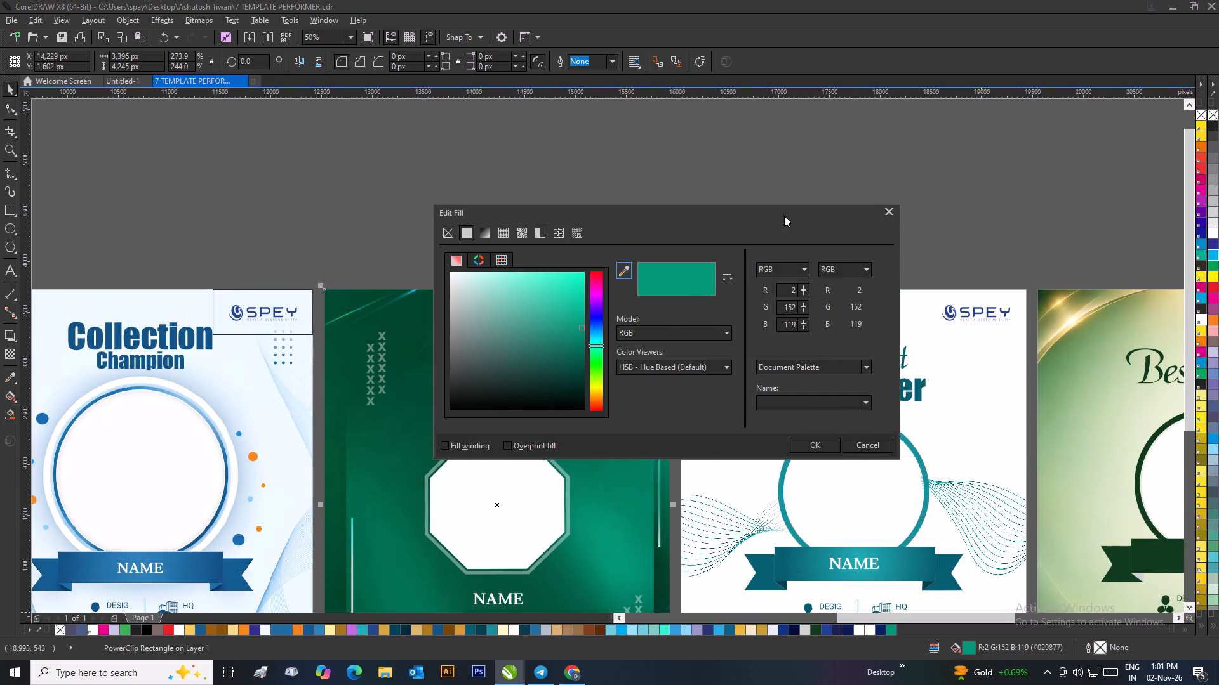
left_click_drag(784, 216, 1002, 213)
left_click(807, 309)
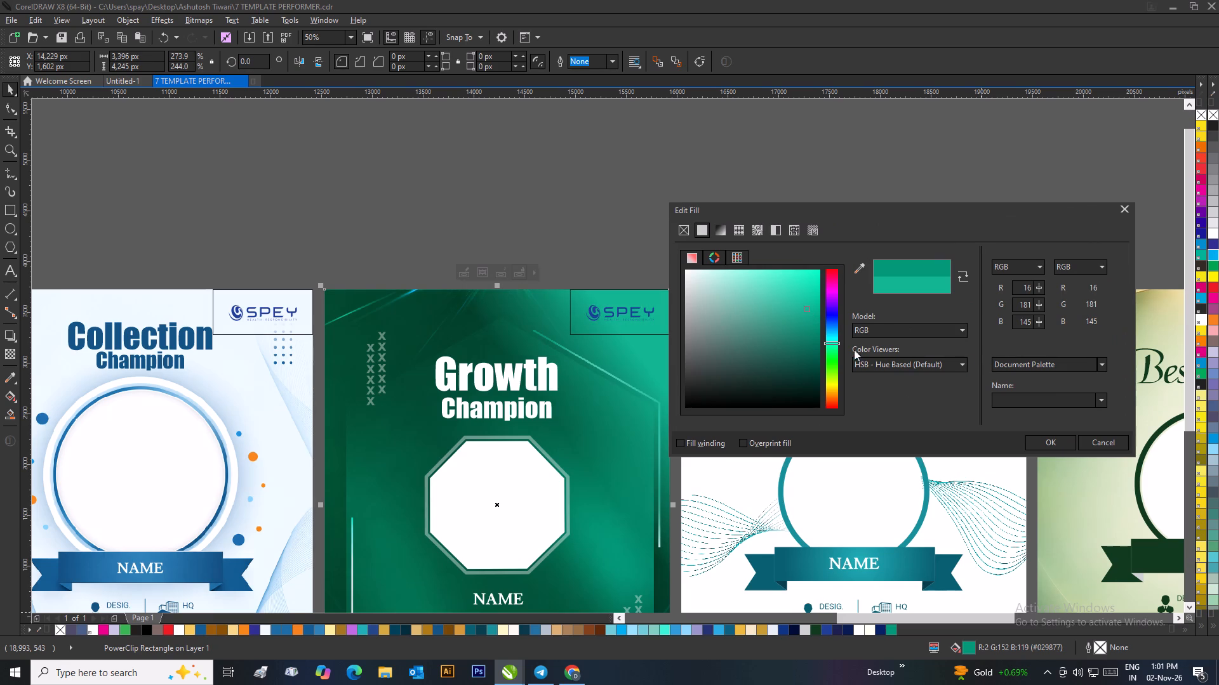
left_click(1041, 441)
left_click(815, 162)
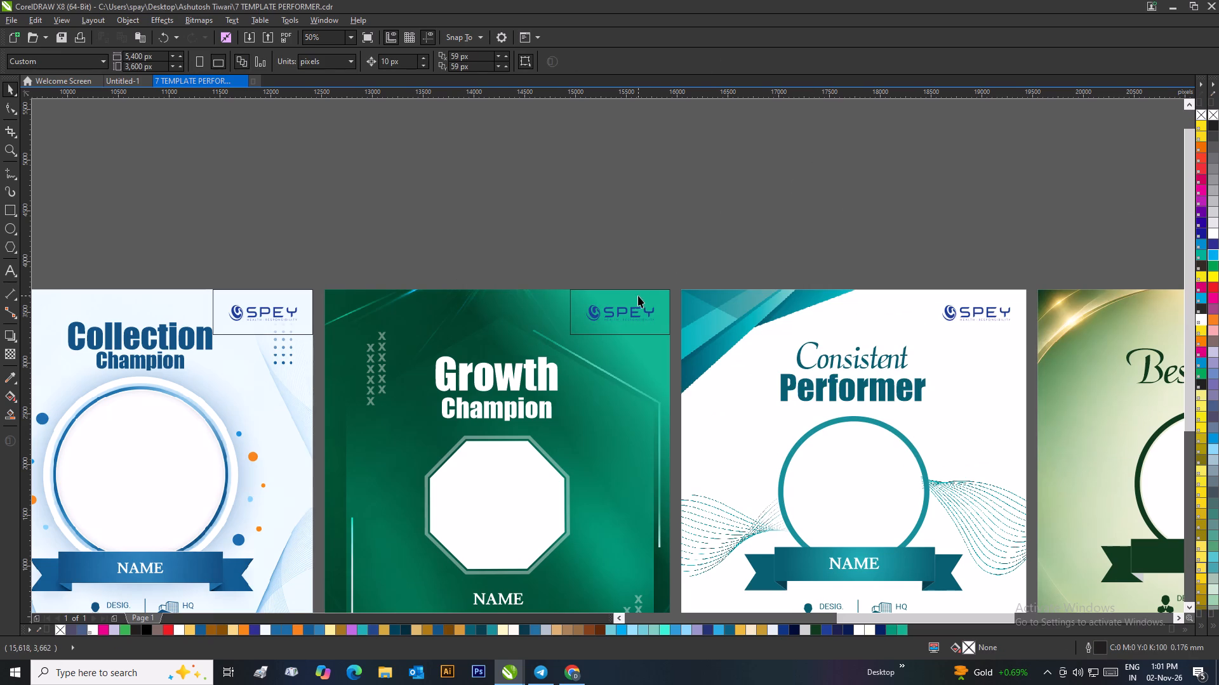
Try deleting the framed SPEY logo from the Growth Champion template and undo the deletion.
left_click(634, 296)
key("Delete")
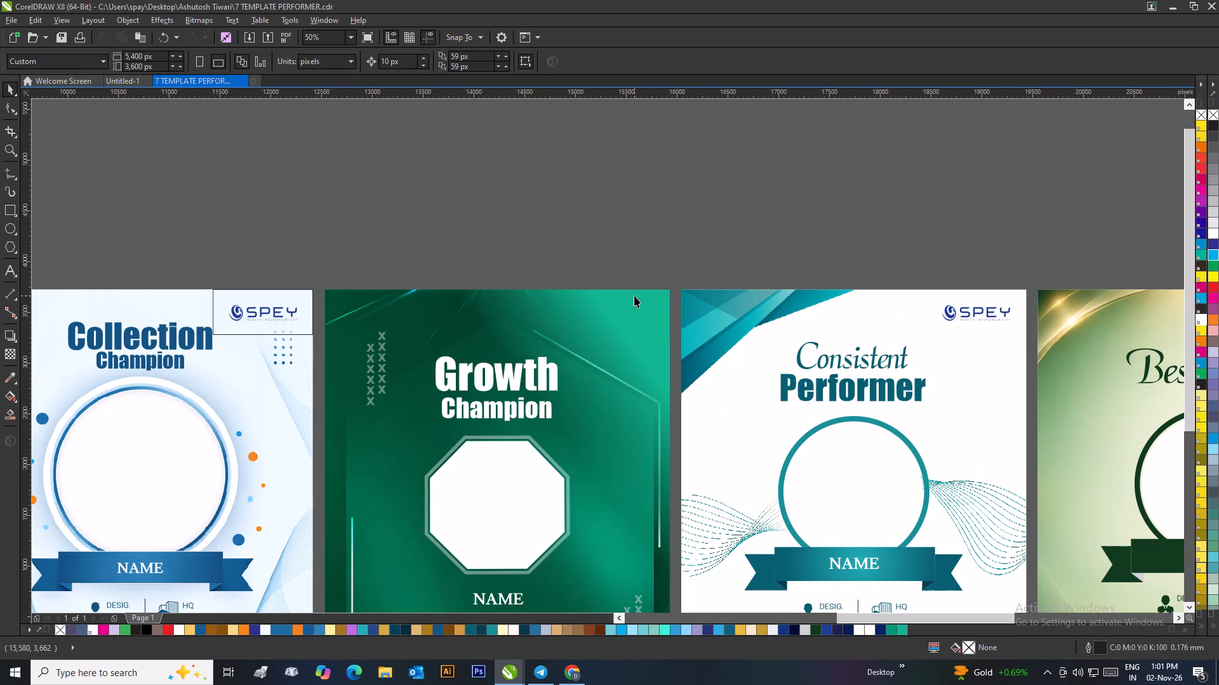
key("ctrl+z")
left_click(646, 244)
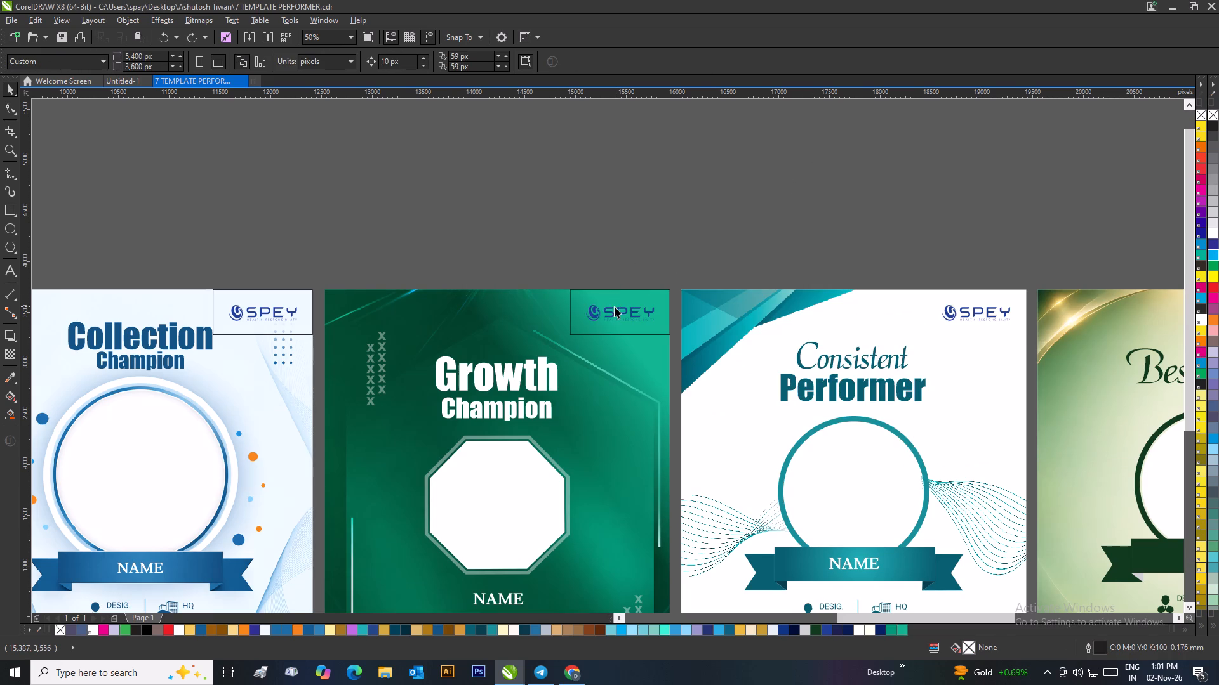
Ungroup all objects of the Consistent Performer template.
scroll(615, 306, "down", 1)
scroll(808, 377, "up", 1)
left_click_drag(512, 273, 588, 346)
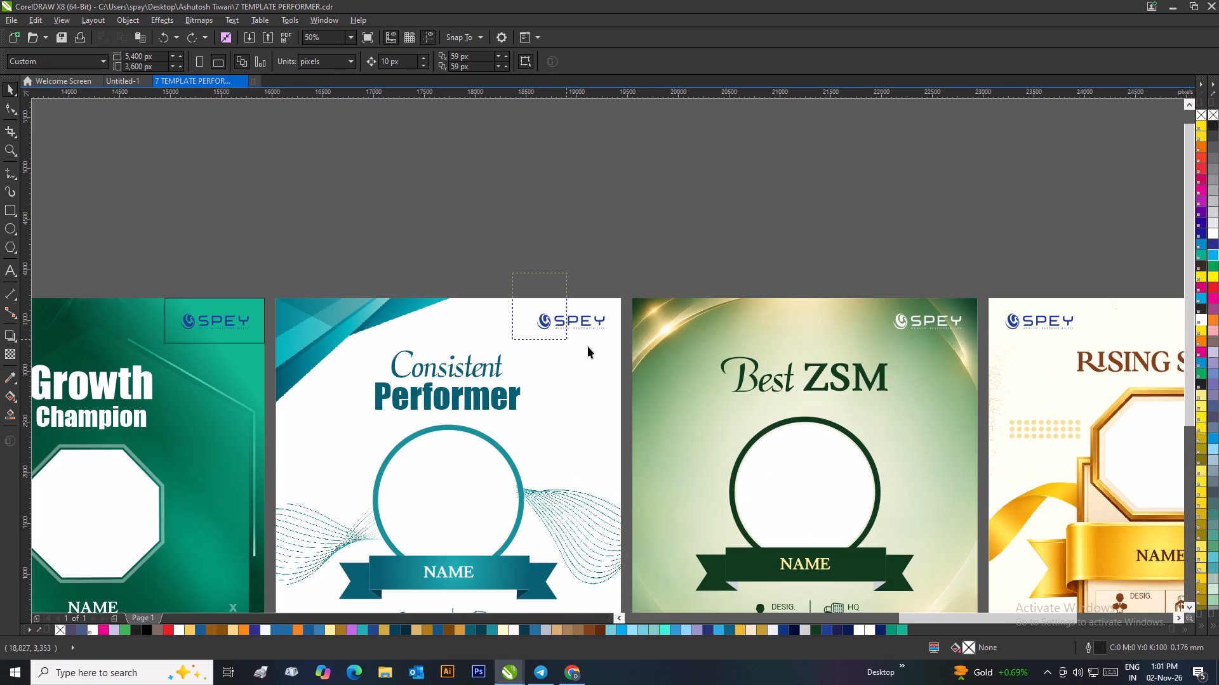
left_click_drag(588, 346, 613, 356)
left_click(595, 332)
right_click(595, 332)
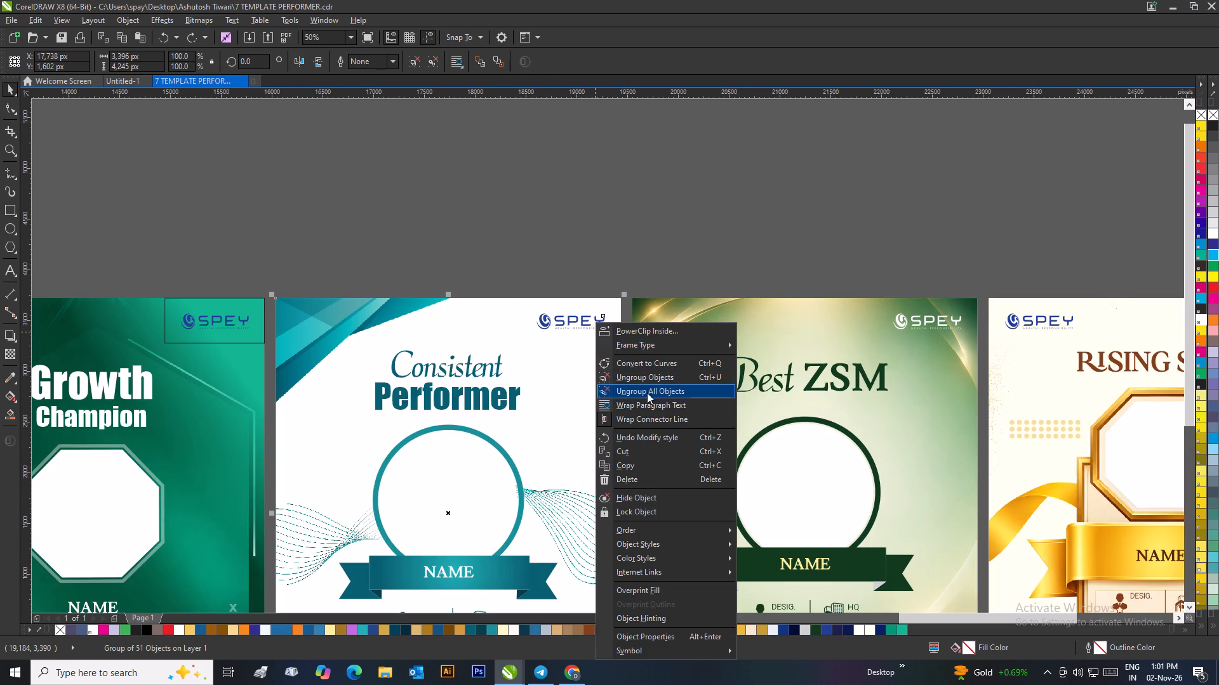
left_click(647, 393)
left_click(642, 280)
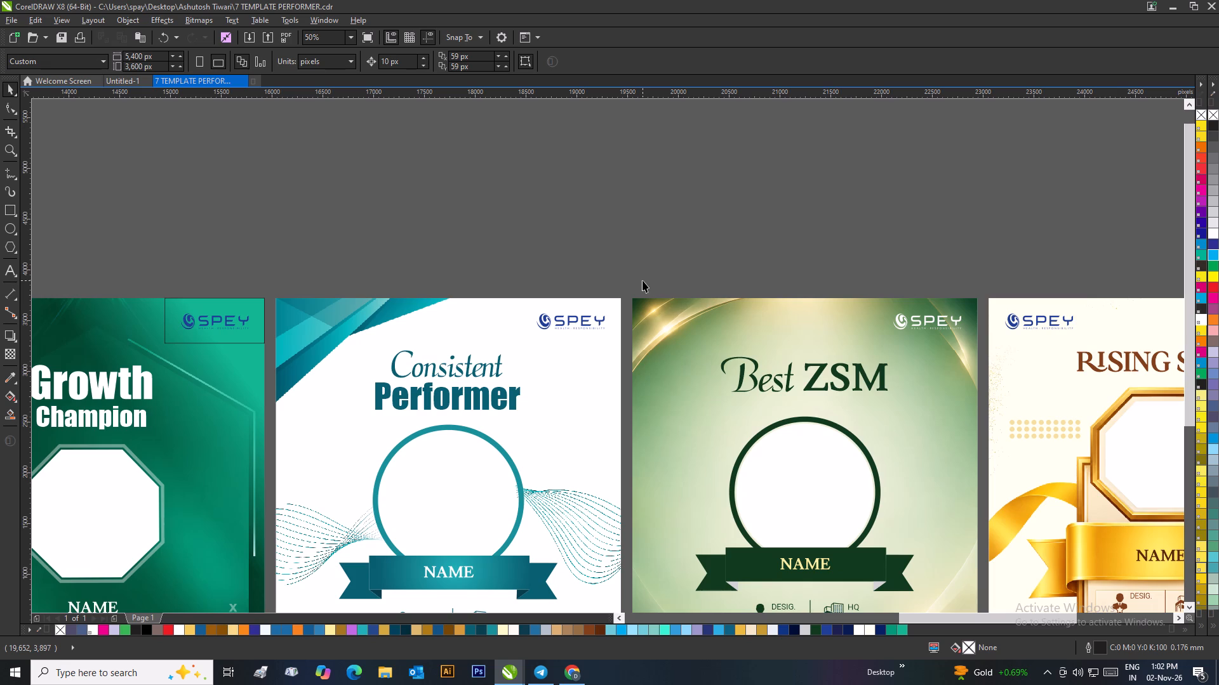
Fade the top-right corner of the Best ZSM background image inside its PowerClip with a diagonal linear transparency and finish editing.
left_click(436, 209)
scroll(443, 223, "down", 2)
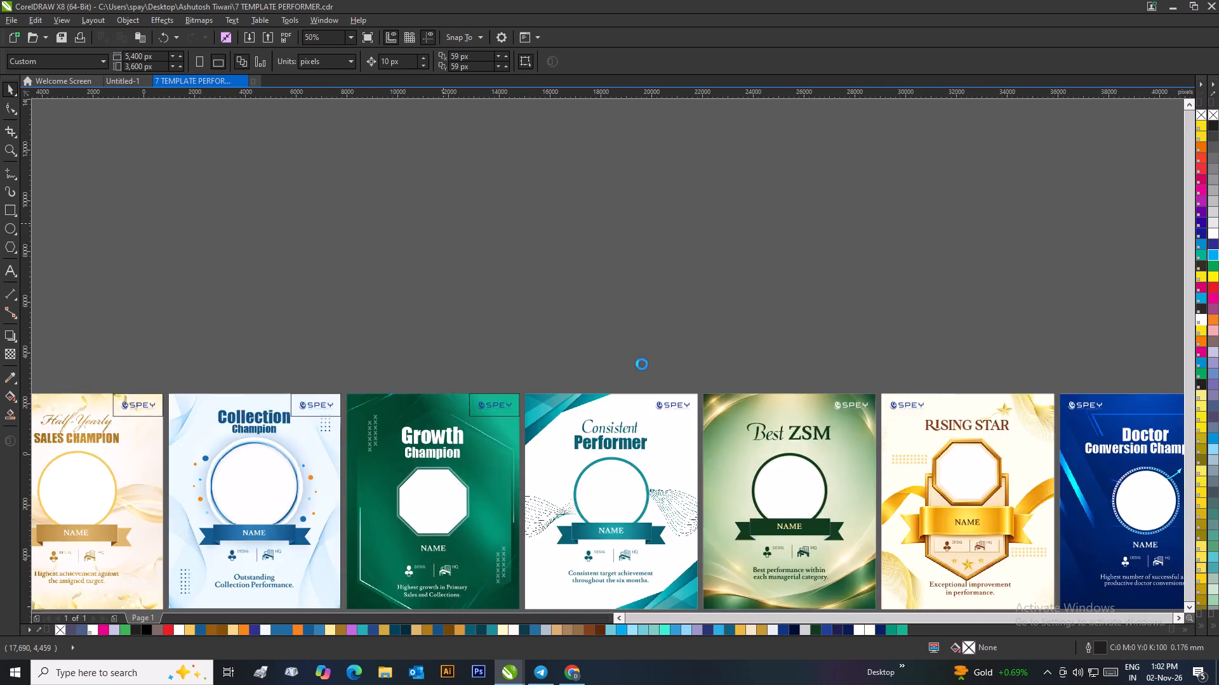
scroll(750, 360, "up", 2)
left_click(458, 341)
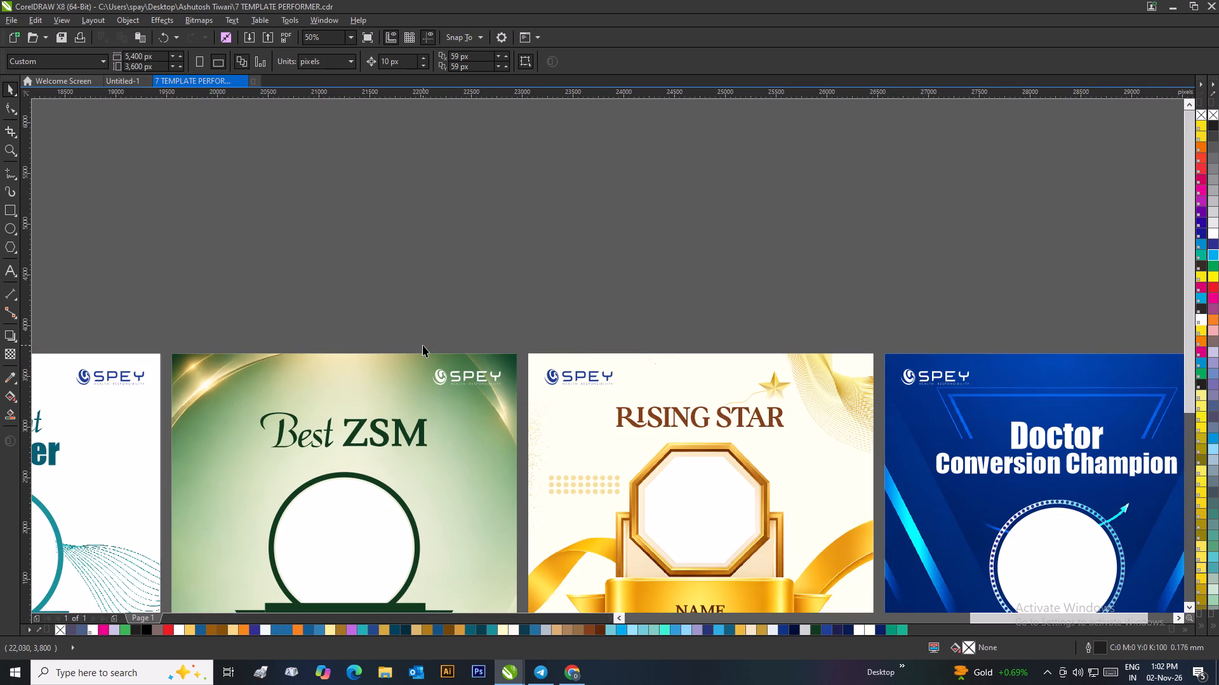
left_click_drag(411, 334, 515, 415)
left_click(502, 320)
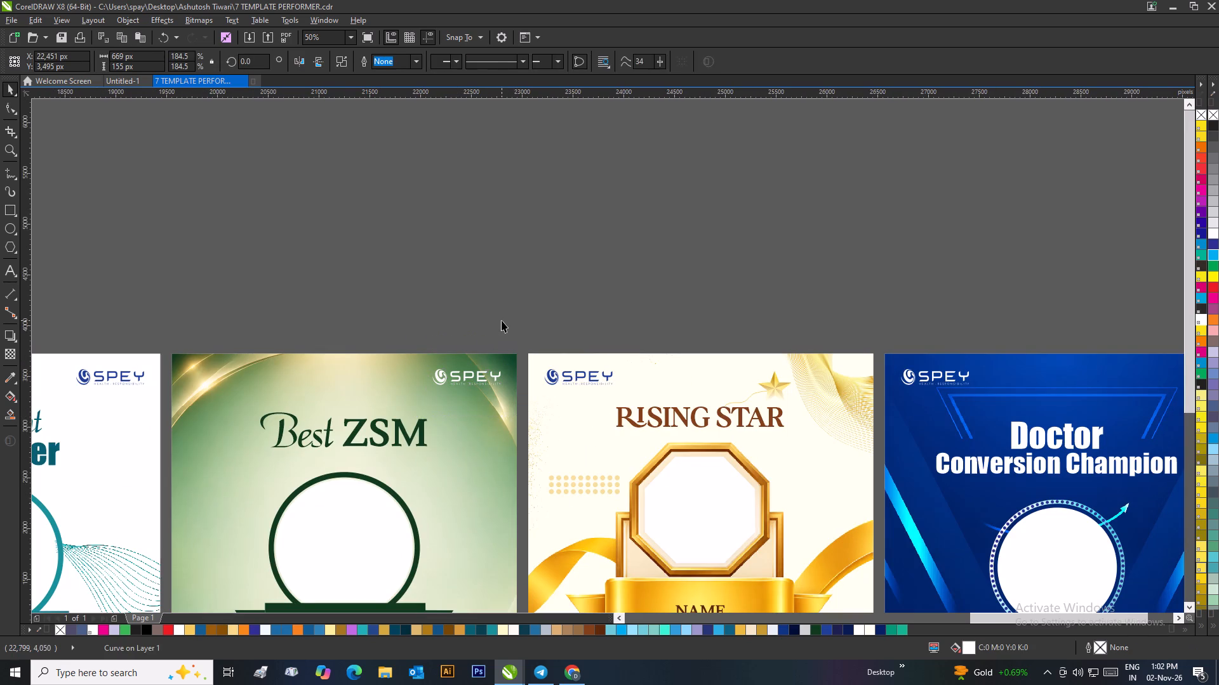
left_click(368, 363)
right_click(368, 363)
left_click(408, 307)
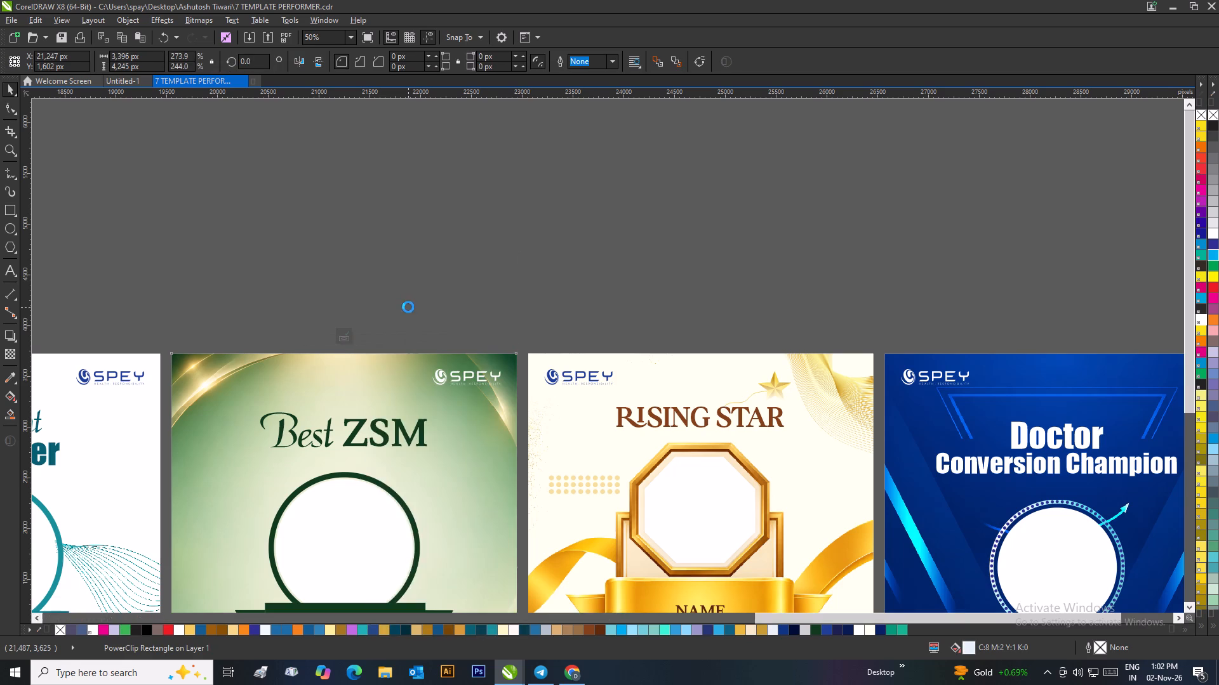
left_click(410, 378)
left_click(15, 356)
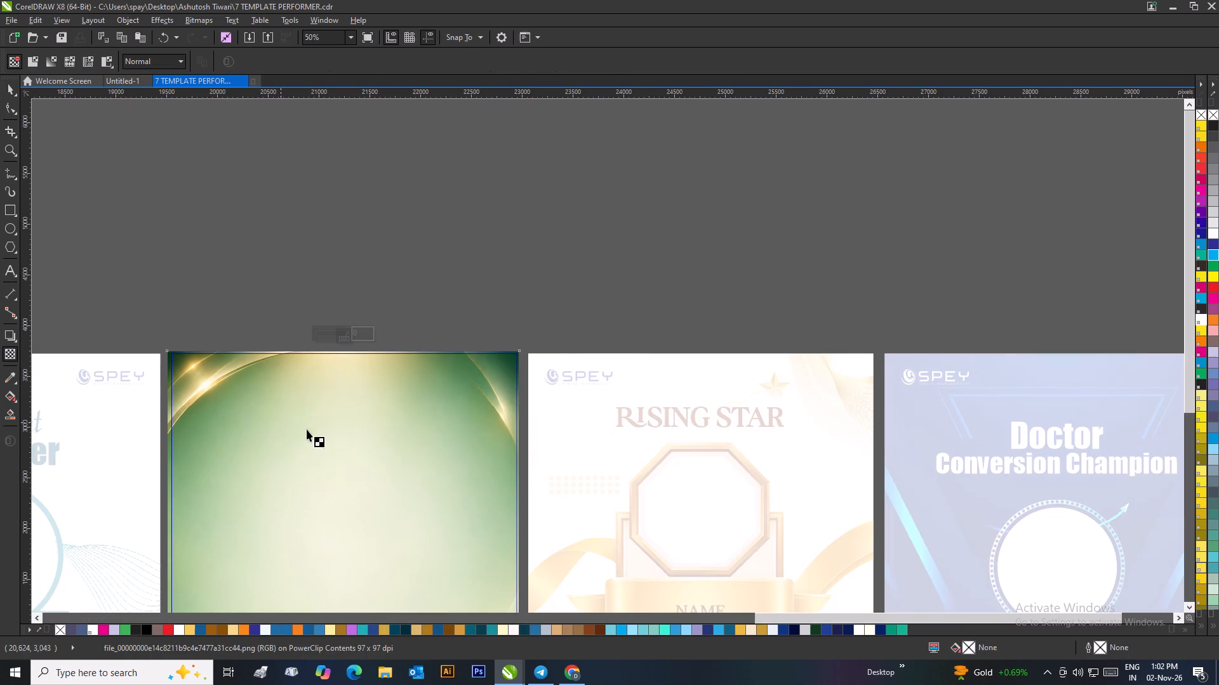
left_click_drag(452, 393, 499, 374)
left_click_drag(449, 393, 448, 396)
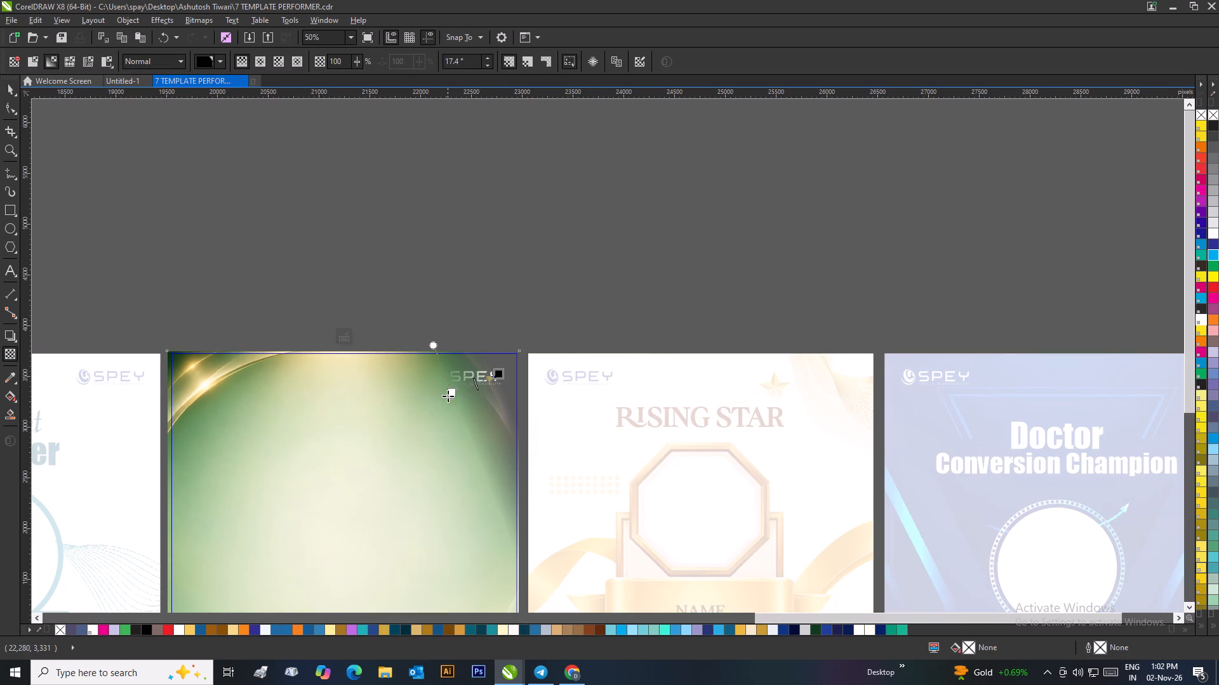
left_click_drag(448, 396, 436, 408)
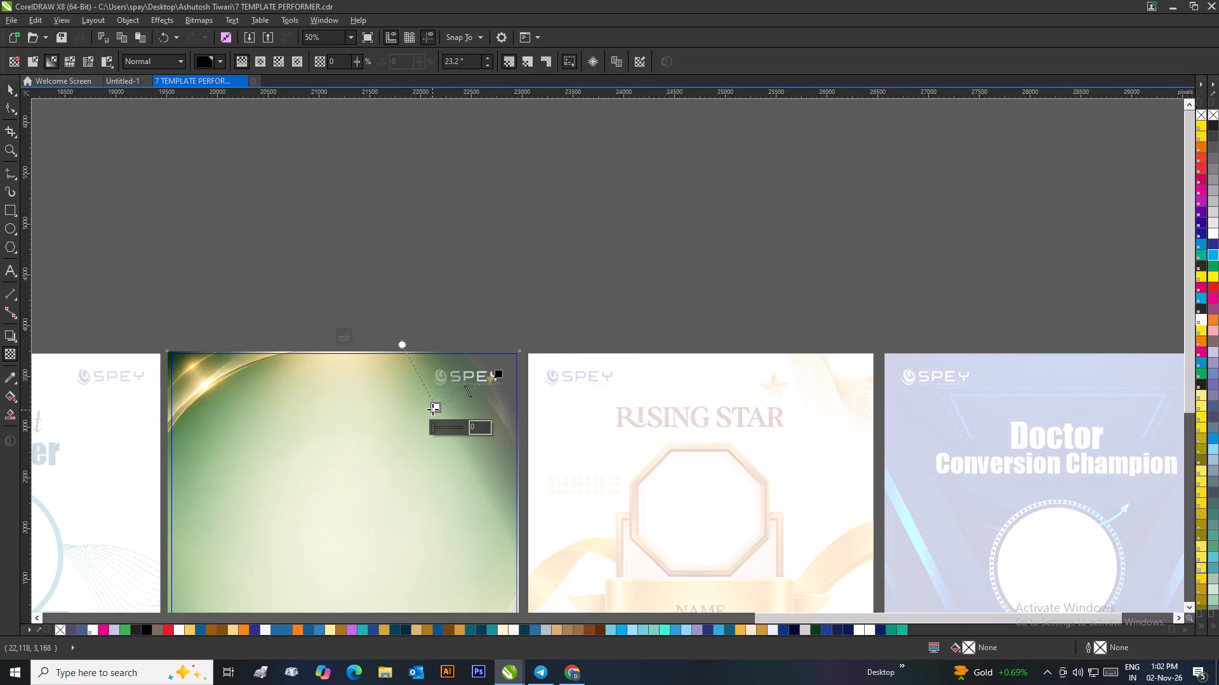
left_click(15, 89)
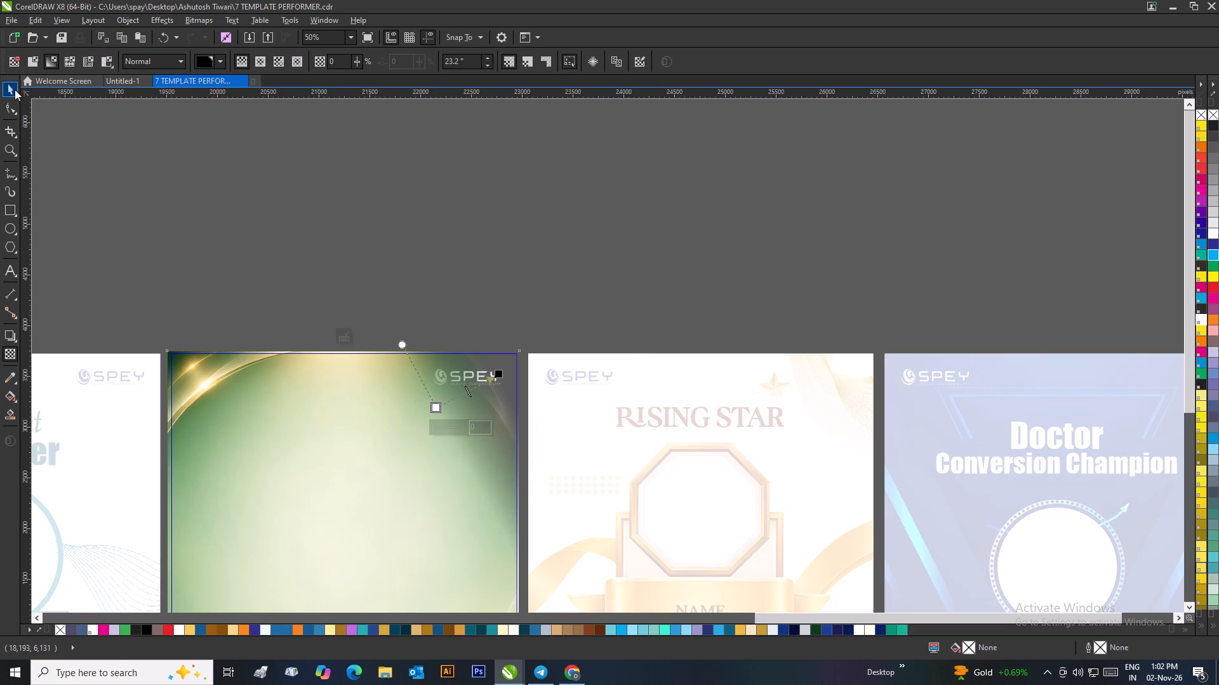
left_click(434, 221)
left_click(346, 339)
left_click(465, 296)
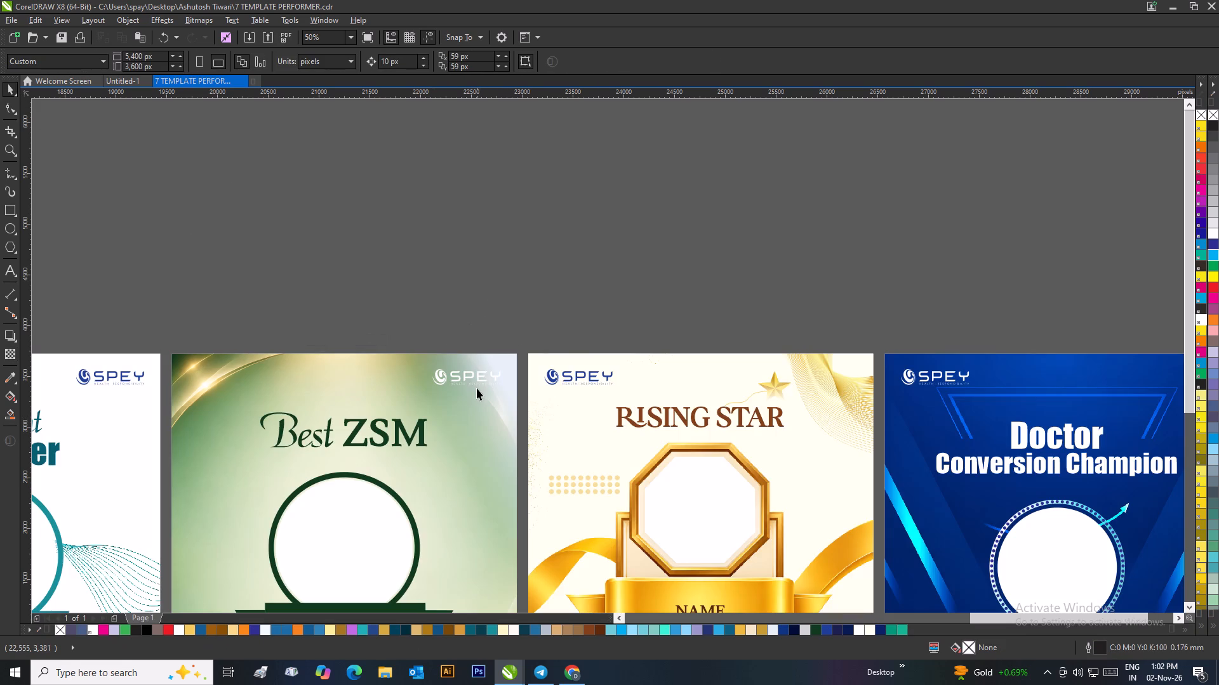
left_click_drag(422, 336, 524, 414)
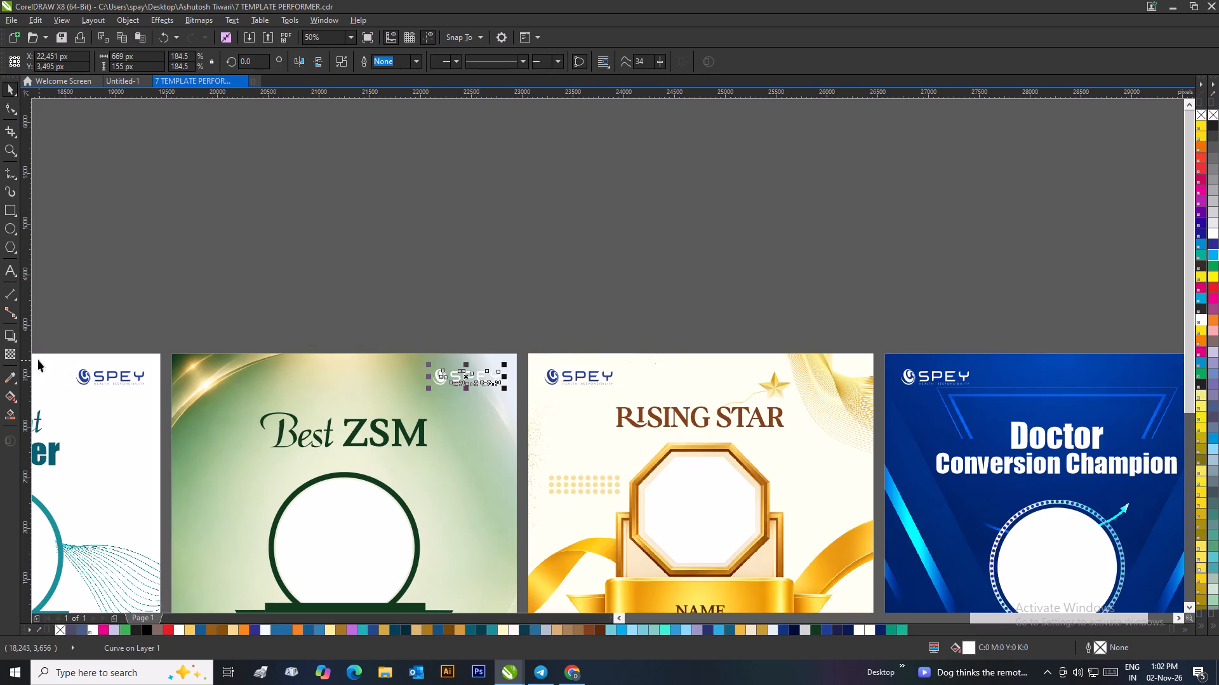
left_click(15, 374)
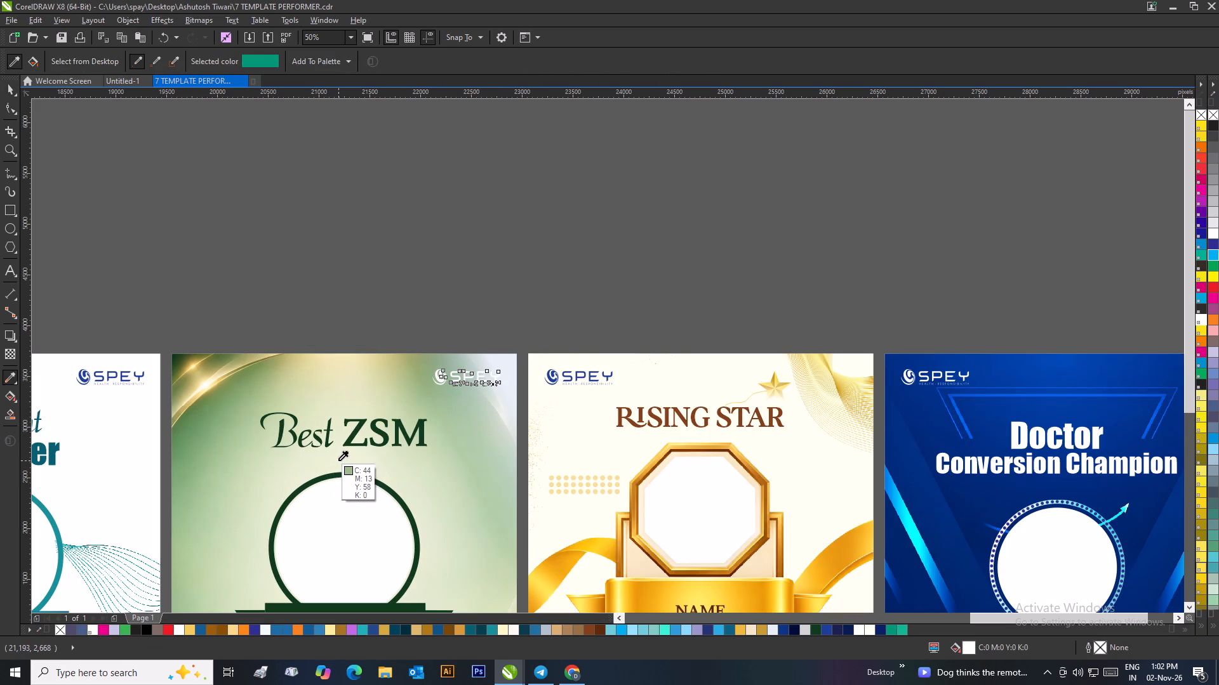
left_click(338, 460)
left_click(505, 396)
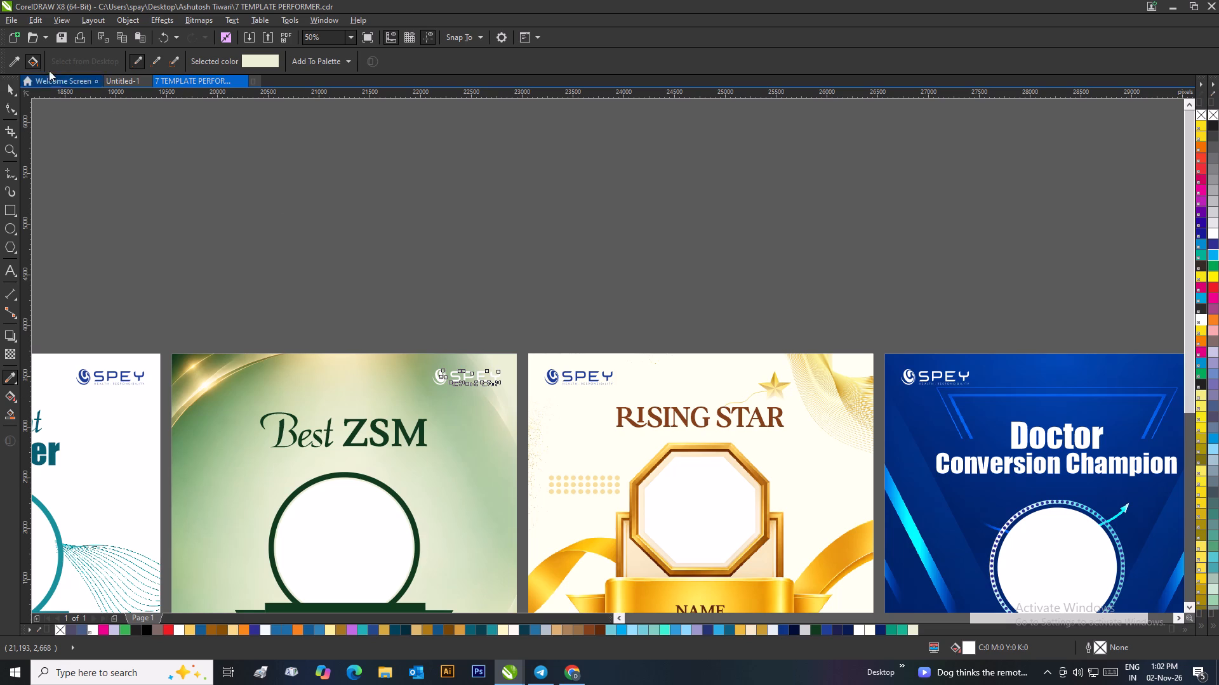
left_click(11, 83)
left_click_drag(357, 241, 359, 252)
Recolour the white SPEY logo on the Best ZSM template to blue, R32 G63 B153.
left_click_drag(350, 281, 521, 409)
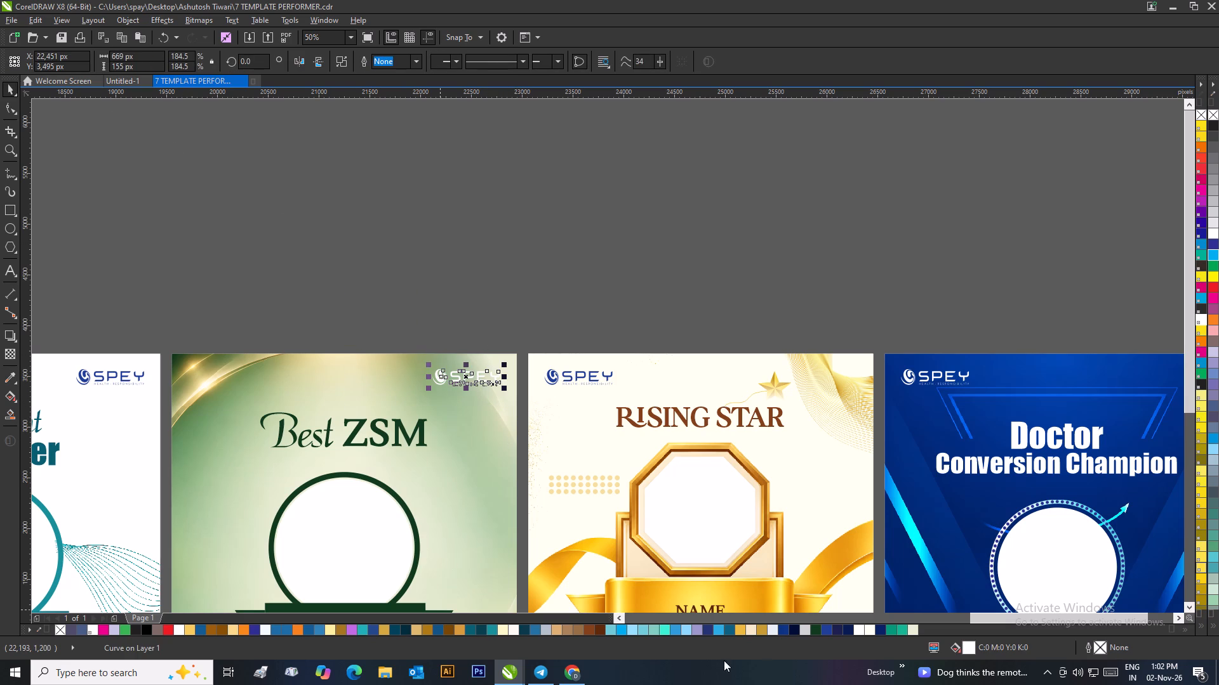
left_click(829, 629)
left_click(627, 298)
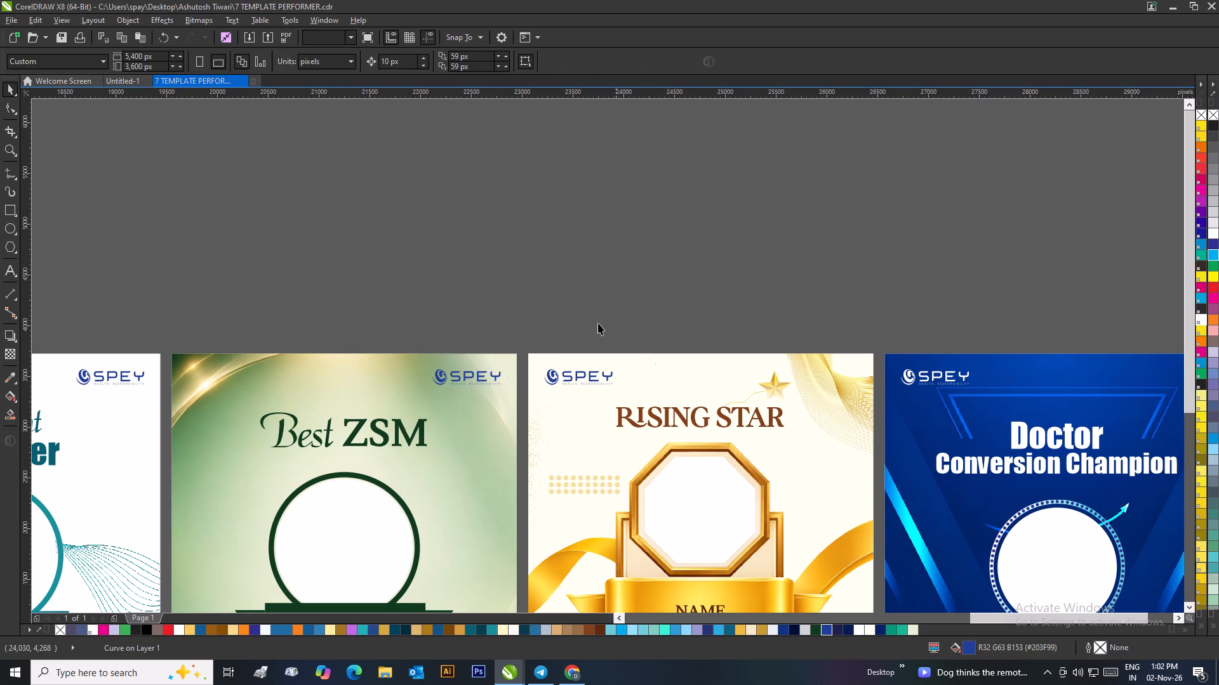
Sample the blue of the Rising Star template's SPEY logo with the Color Eyedropper and apply it to the Best ZSM logo.
left_click(9, 377)
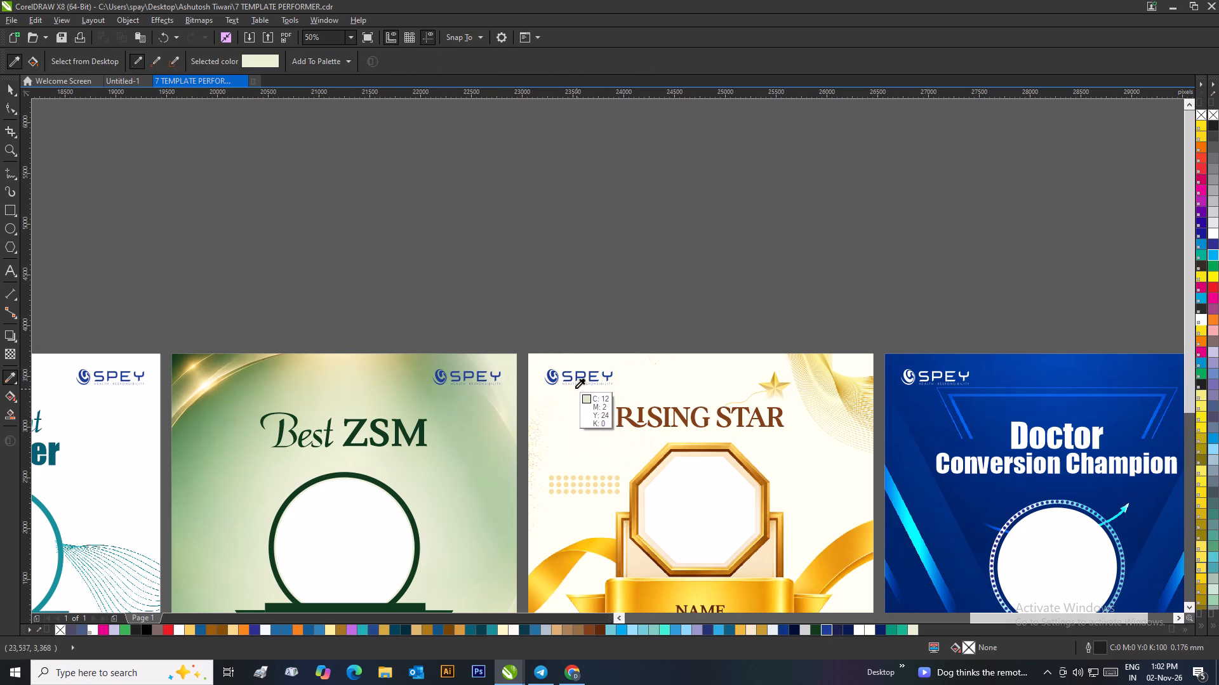
left_click(550, 380)
scroll(493, 383, "up", 5)
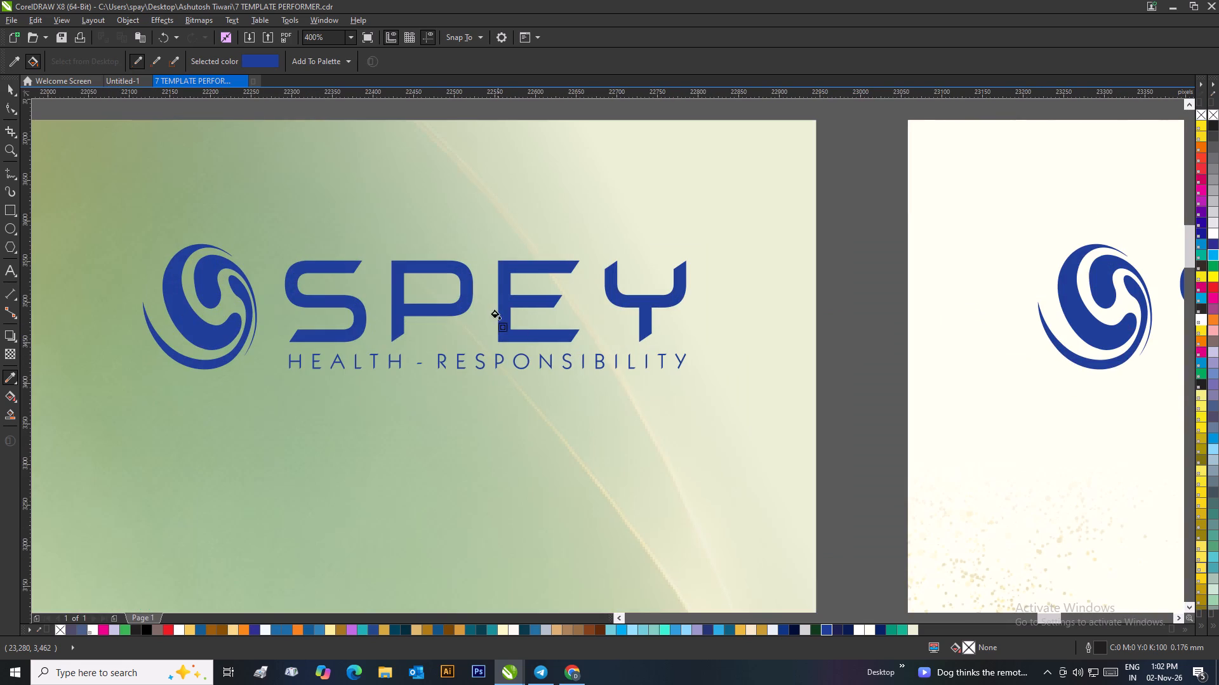
left_click(509, 299)
scroll(509, 300, "down", 3)
left_click(10, 88)
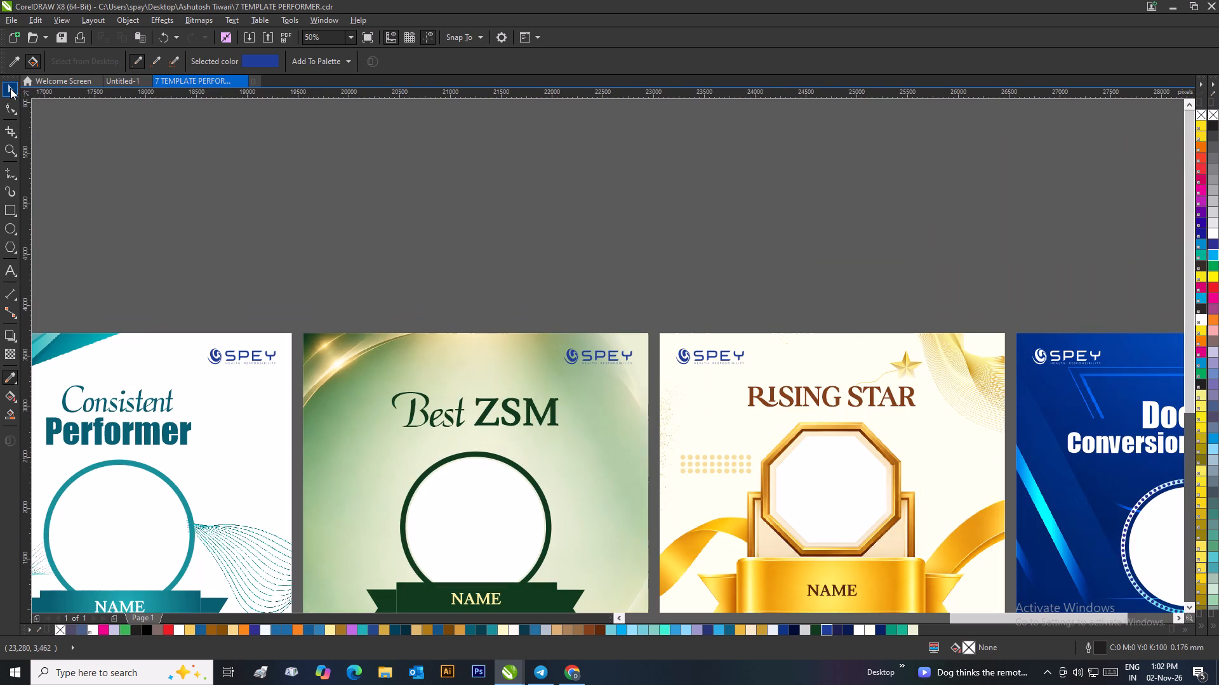
left_click_drag(677, 231, 682, 240)
Save the drawing as 7 TEMPLATE PERFORMER in CDR format in the same folder, replacing the existing file.
scroll(702, 311, "down", 3)
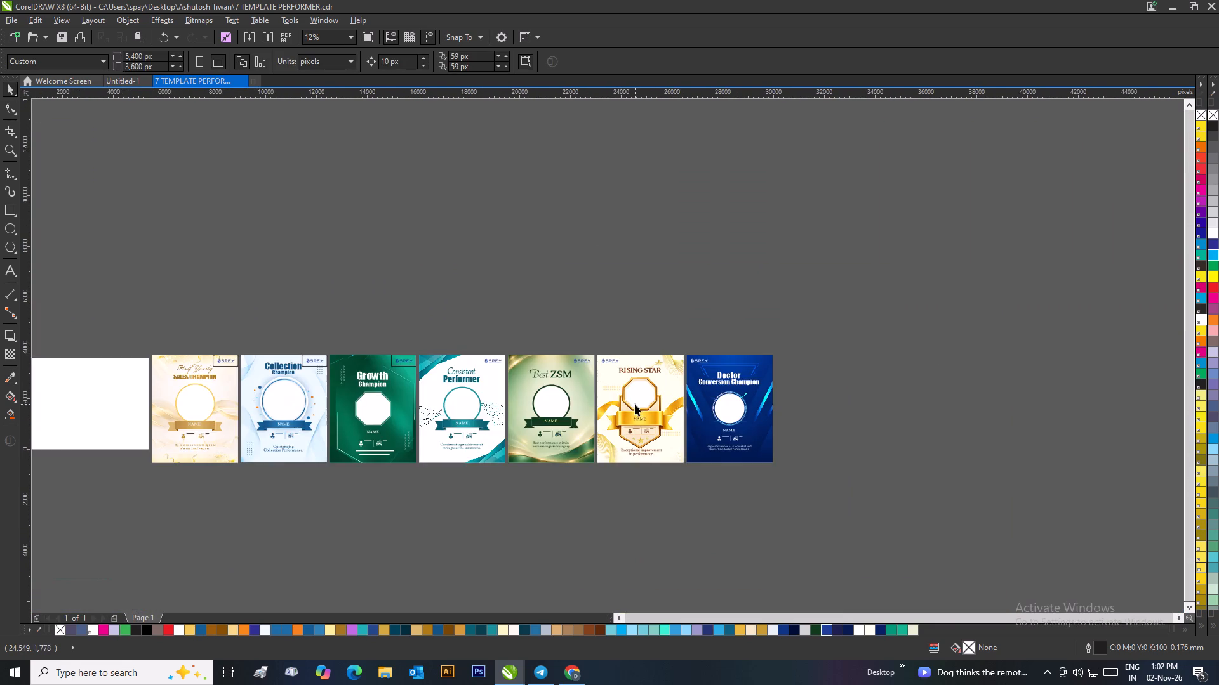
scroll(635, 404, "up", 1)
scroll(608, 355, "down", 1)
left_click(4, 17)
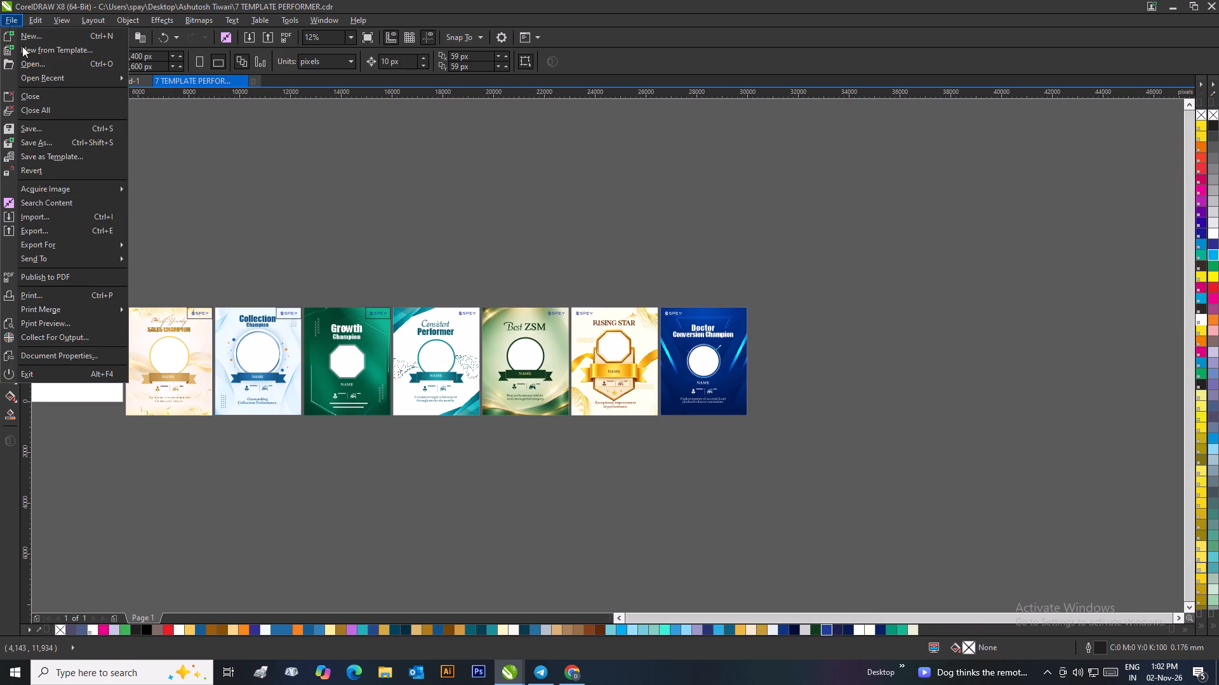
left_click(49, 143)
left_click(1113, 634)
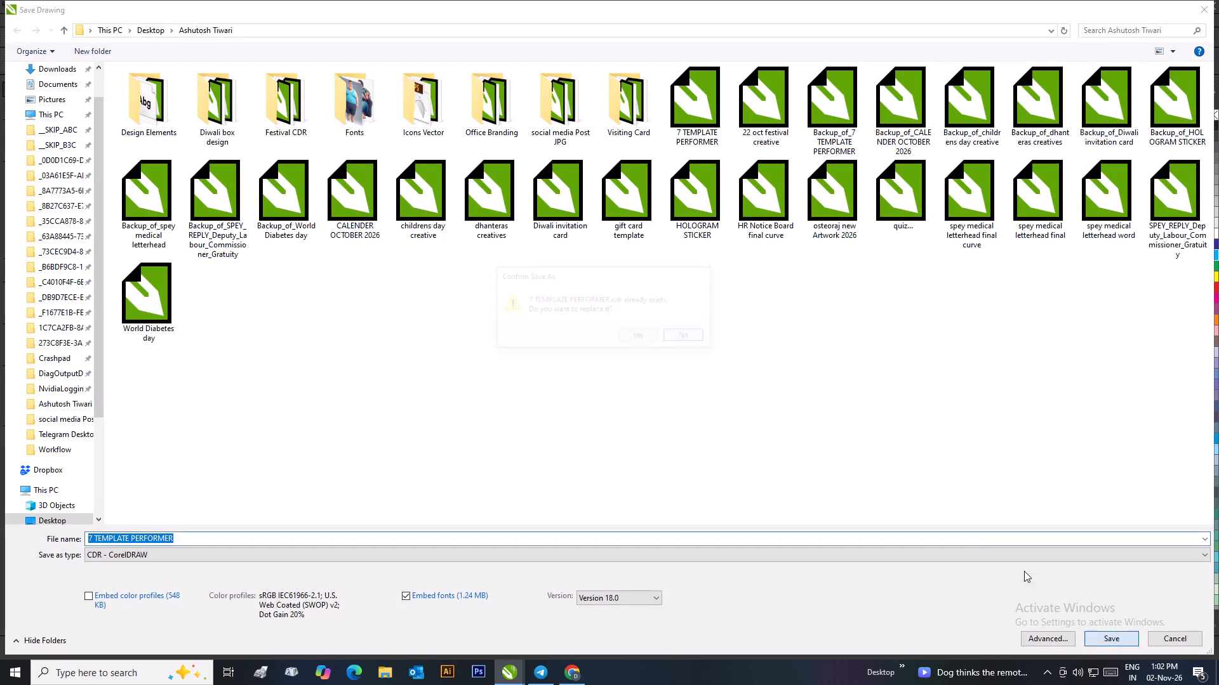
left_click(644, 342)
left_click(660, 278)
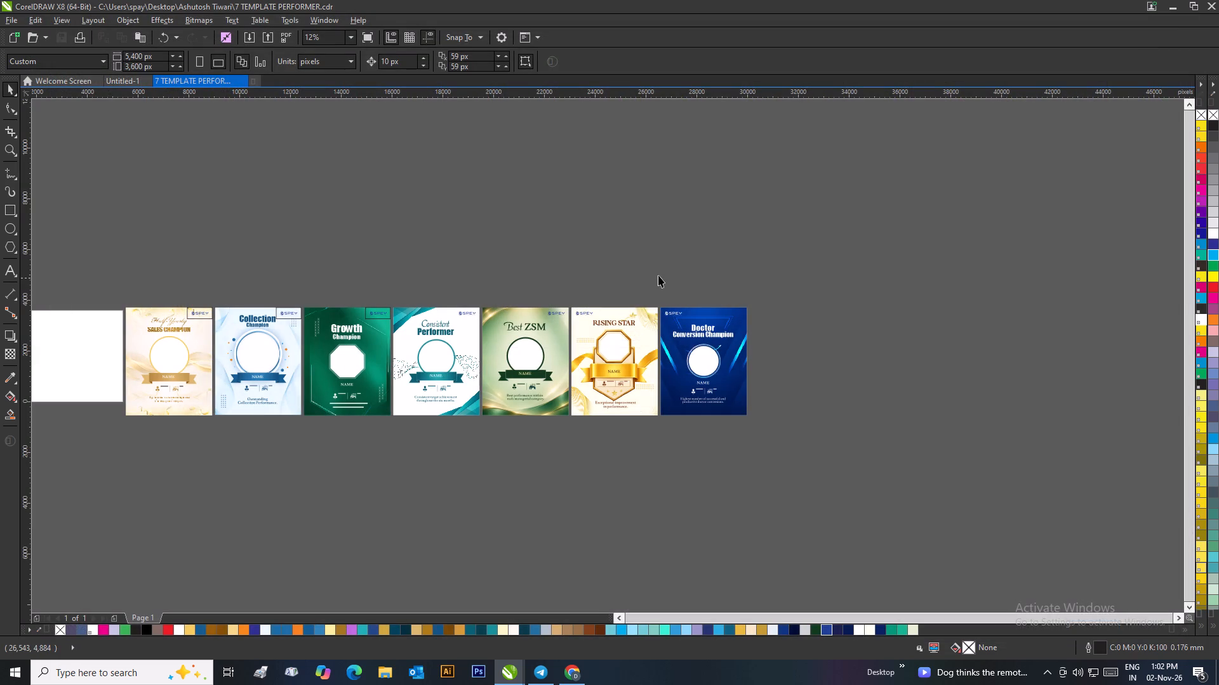